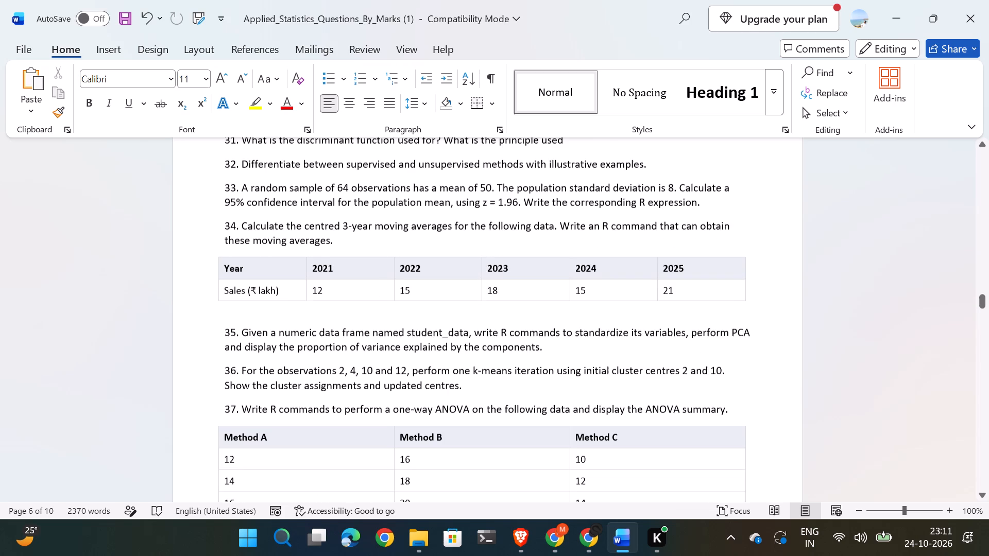
{"action": "scroll", "coordinate": [434, 336], "scroll_direction": "up", "scroll_amount": 12}
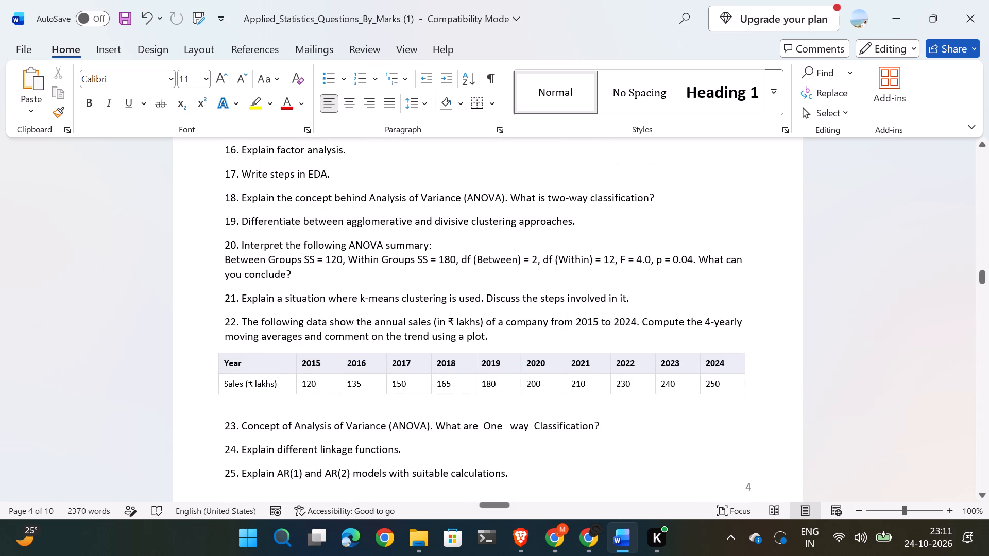
{"action": "scroll", "coordinate": [474, 337], "scroll_direction": "down", "scroll_amount": 2}
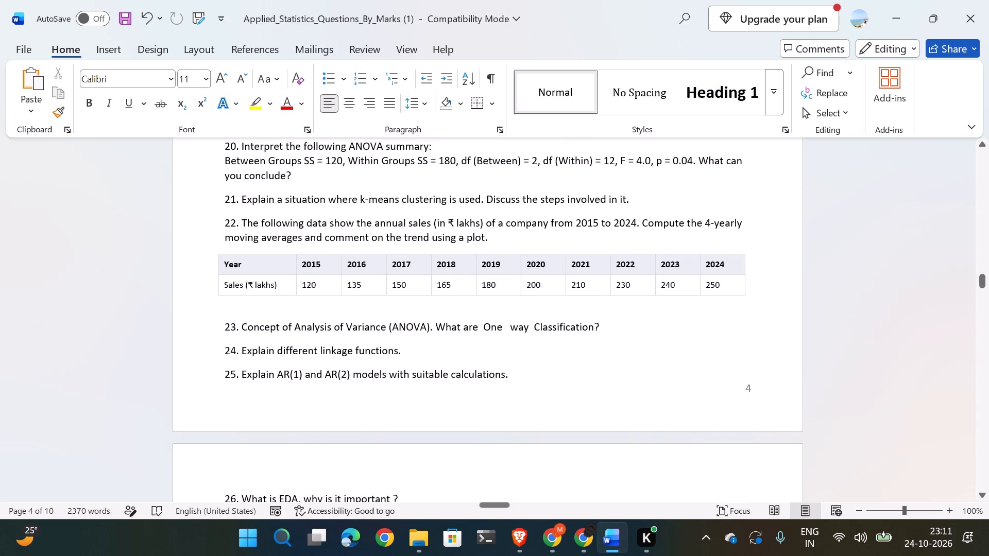
{"action": "scroll", "coordinate": [474, 337], "scroll_direction": "down", "scroll_amount": 4}
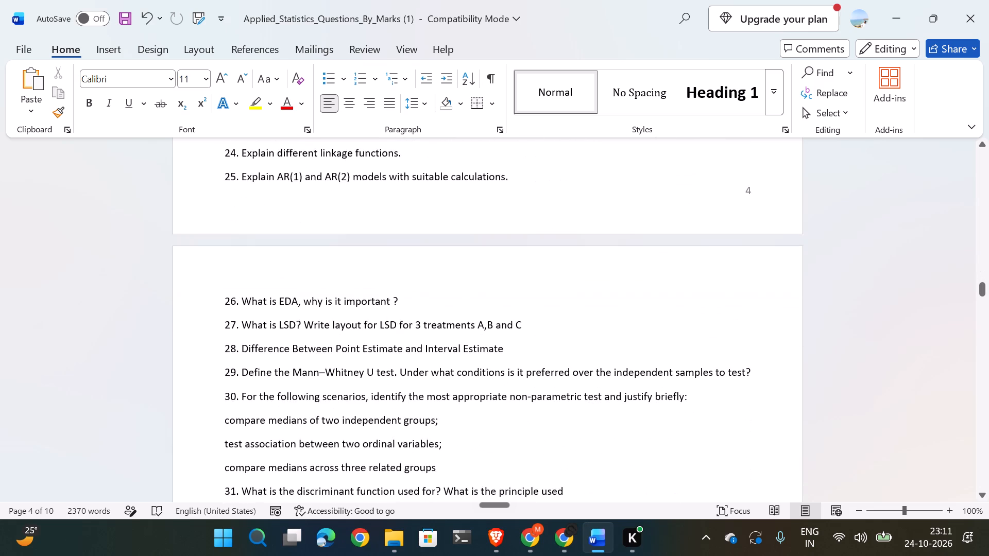
{"action": "scroll", "coordinate": [475, 337], "scroll_direction": "down", "scroll_amount": 3}
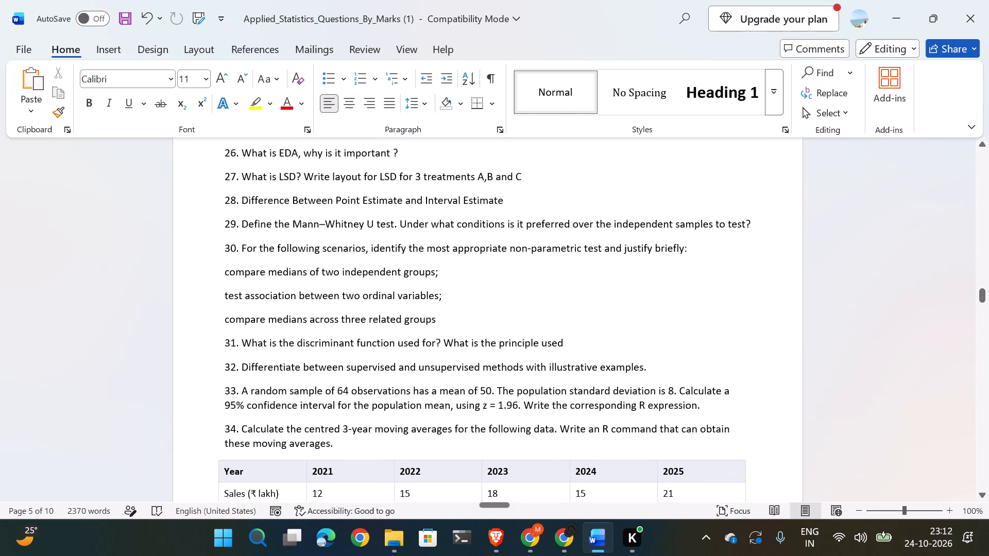
{"action": "scroll", "coordinate": [475, 337], "scroll_direction": "down", "scroll_amount": 2}
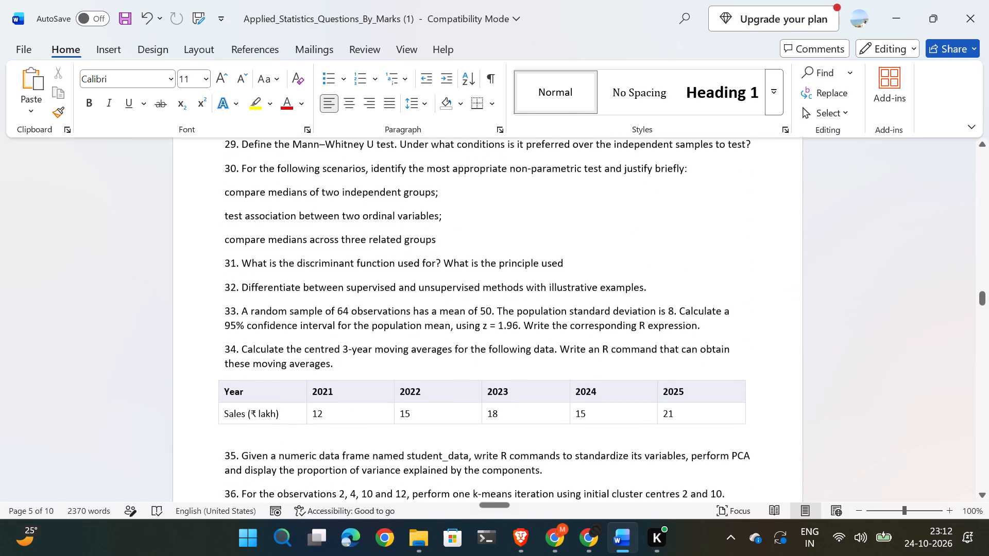
{"action": "scroll", "coordinate": [475, 337], "scroll_direction": "down", "scroll_amount": 1}
Create a new blank Word document.
{"action": "left_click", "coordinate": [12, 44]}
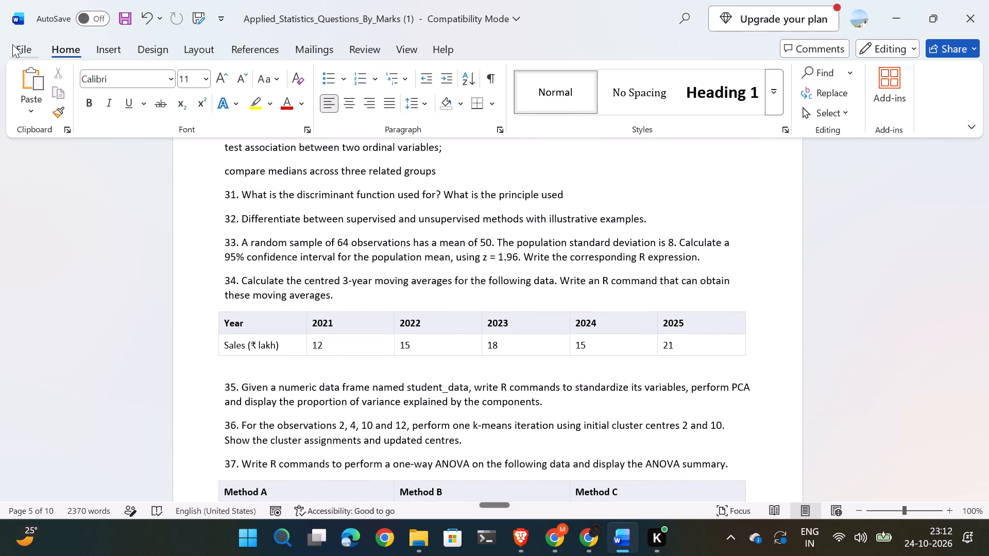
{"action": "left_click", "coordinate": [191, 171]}
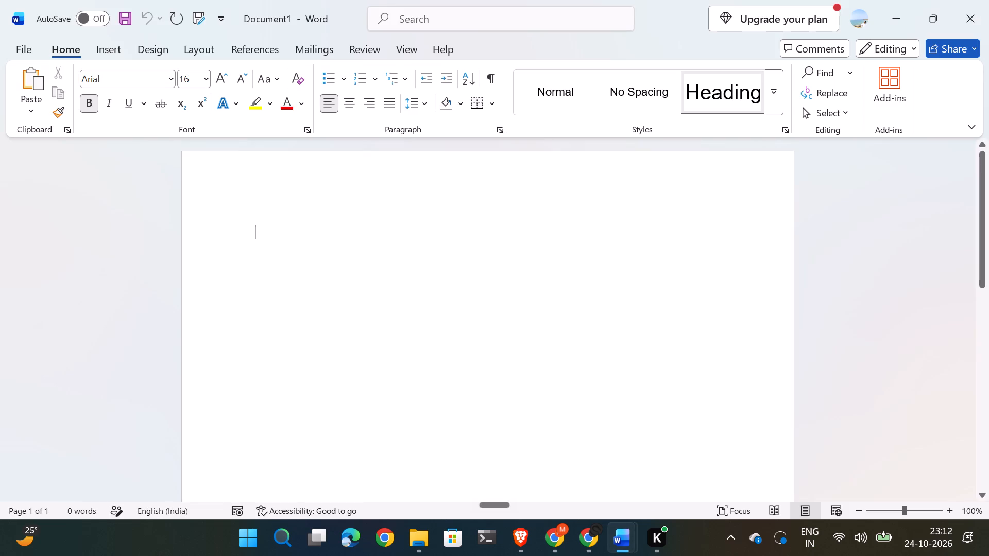
Copy question 34's text and sales table, without its number, from the question document into the new blank document.
{"action": "left_click", "coordinate": [893, 18]}
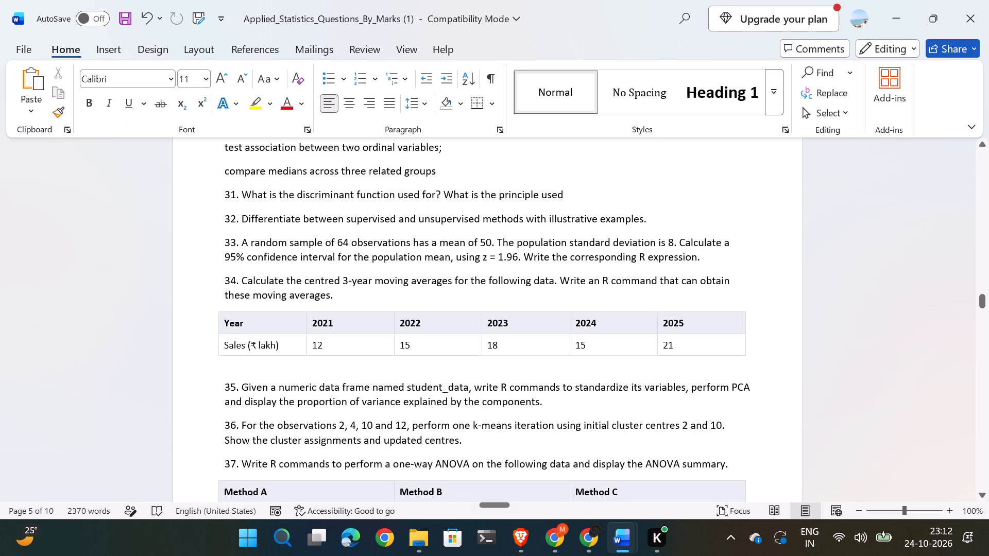
{"action": "left_click_drag", "start_coordinate": [242, 283], "coordinate": [767, 372]}
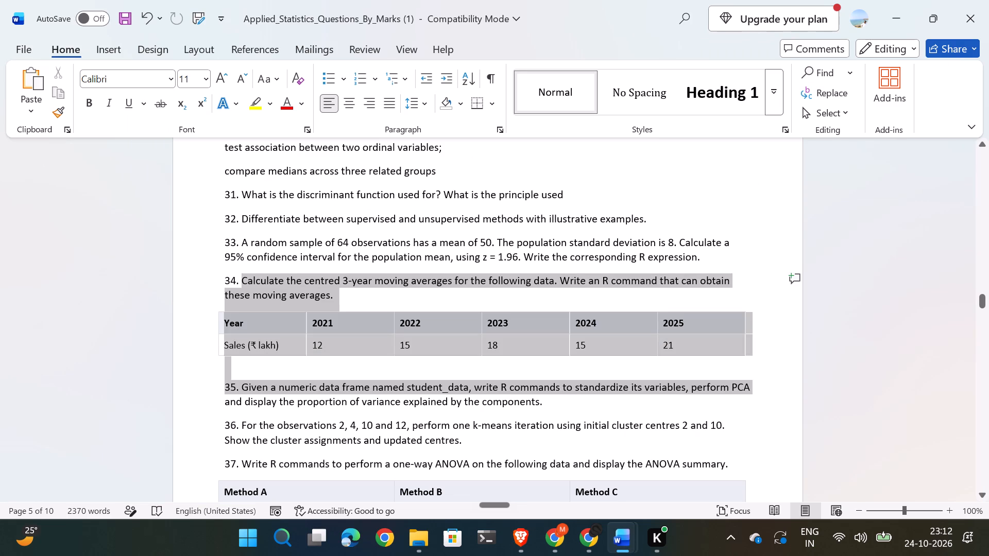
{"action": "left_click_drag", "start_coordinate": [767, 372], "coordinate": [762, 363]}
{"action": "key", "text": "ctrl+c"}
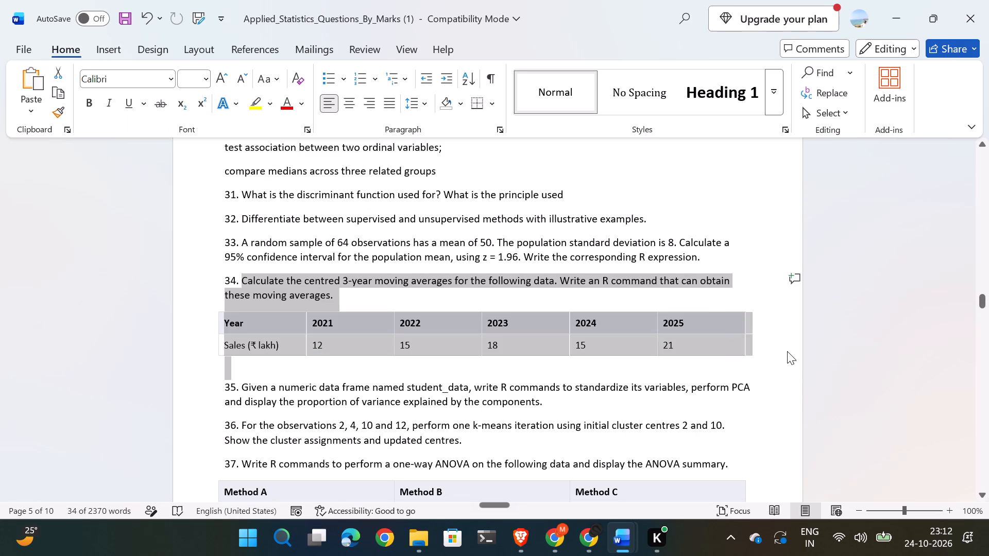
{"action": "key", "text": "alt+Tab"}
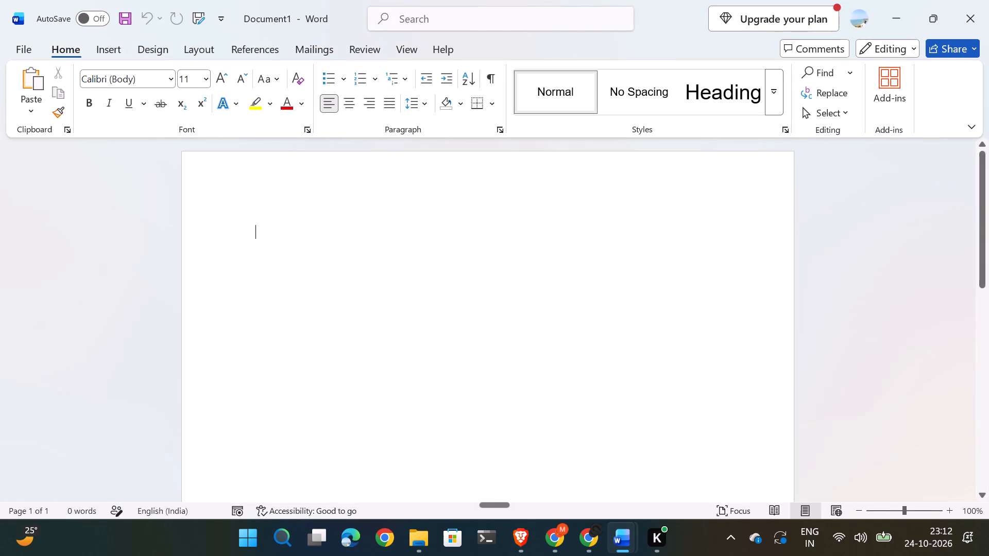
{"action": "key", "text": "ctrl+v"}
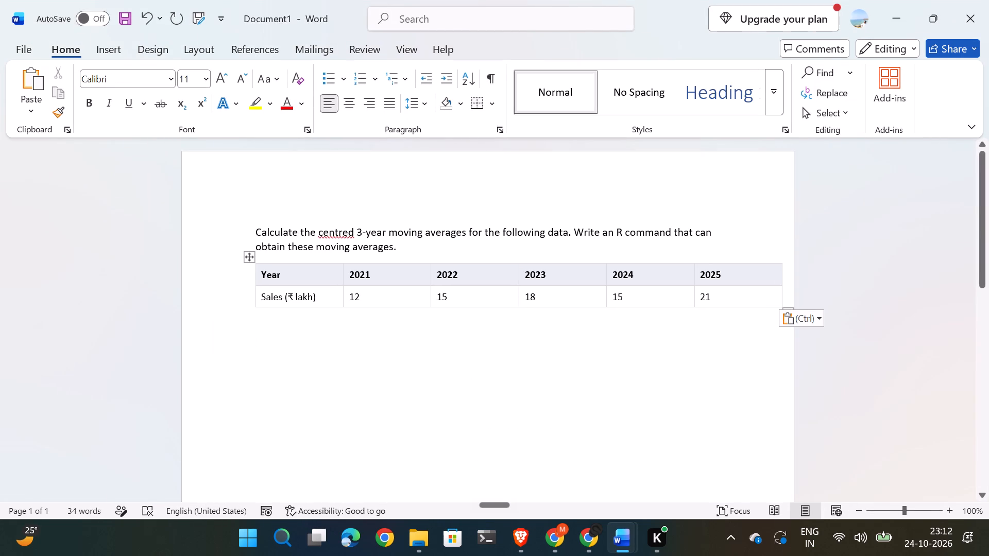
Add "Ans:" below the question in the new document, followed by ChatGPT's moving averages answer copied from its heading through the Step 2 table.
{"action": "key", "text": "alt+Tab"}
{"action": "key", "text": "alt+Tab"}
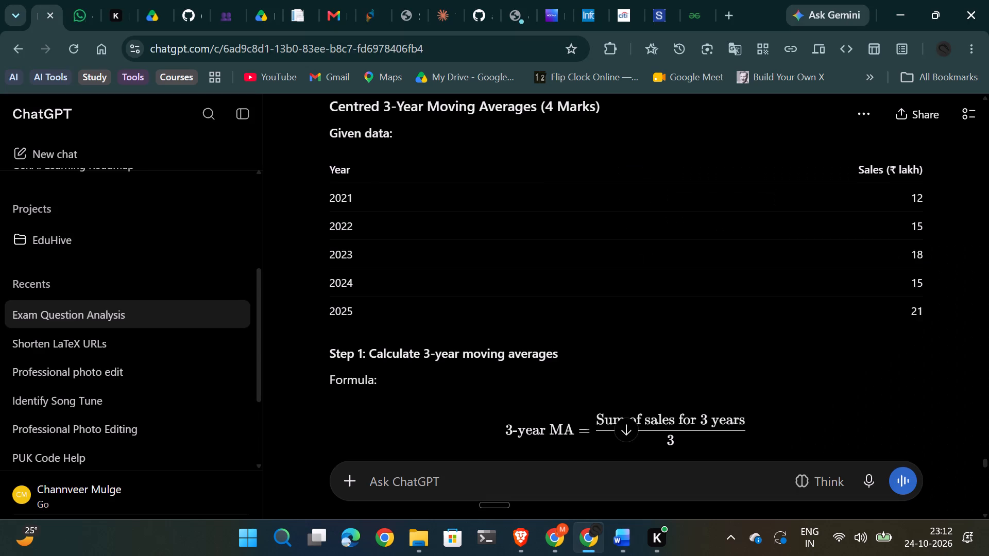
{"action": "scroll", "coordinate": [501, 298], "scroll_direction": "up", "scroll_amount": 5}
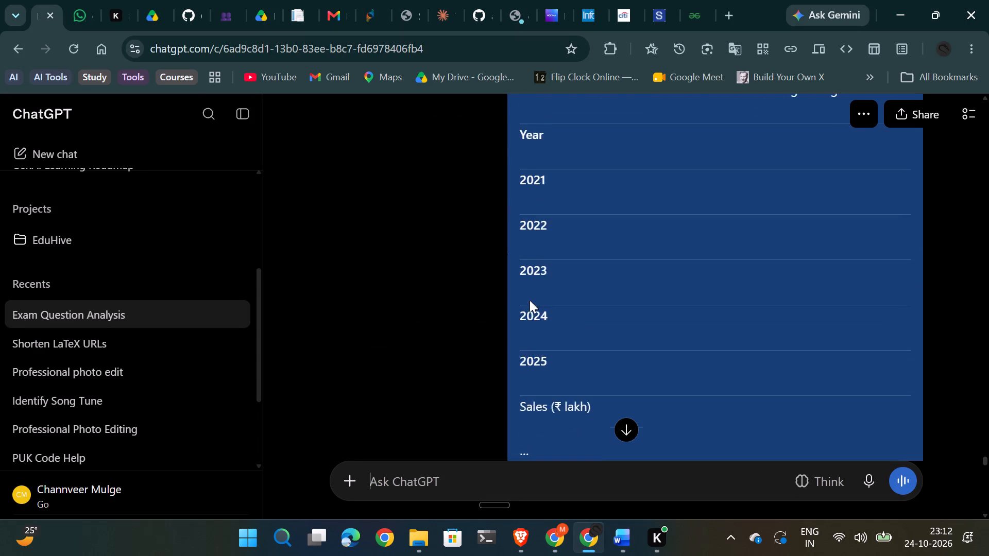
{"action": "scroll", "coordinate": [535, 300], "scroll_direction": "down", "scroll_amount": 5}
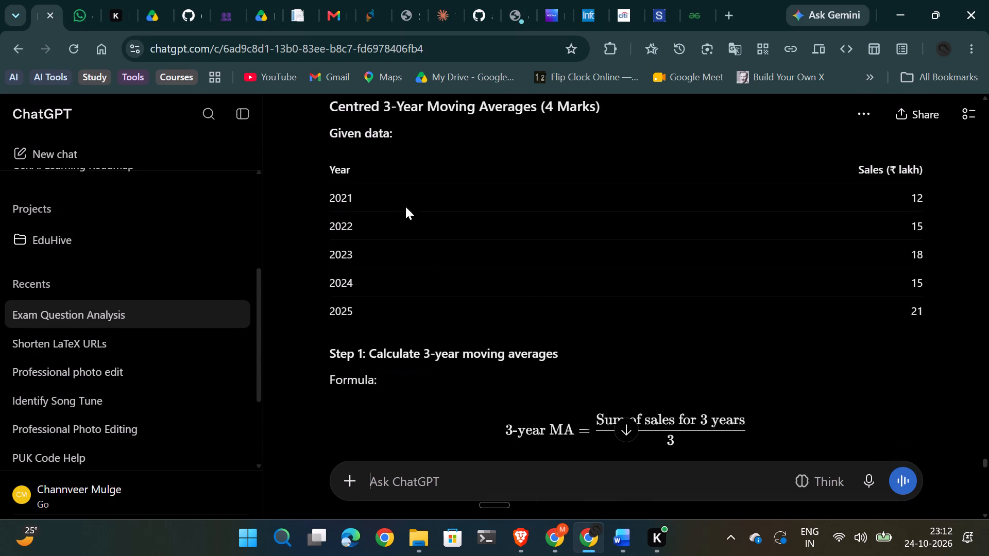
{"action": "scroll", "coordinate": [393, 194], "scroll_direction": "up", "scroll_amount": 1}
{"action": "left_click_drag", "start_coordinate": [328, 207], "coordinate": [461, 288]}
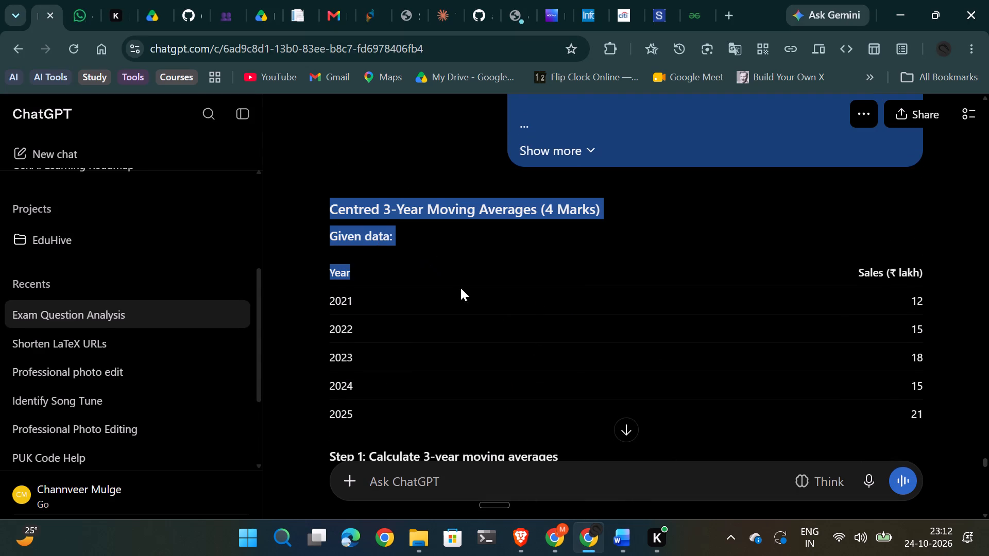
{"action": "left_click_drag", "start_coordinate": [461, 288], "coordinate": [711, 453]}
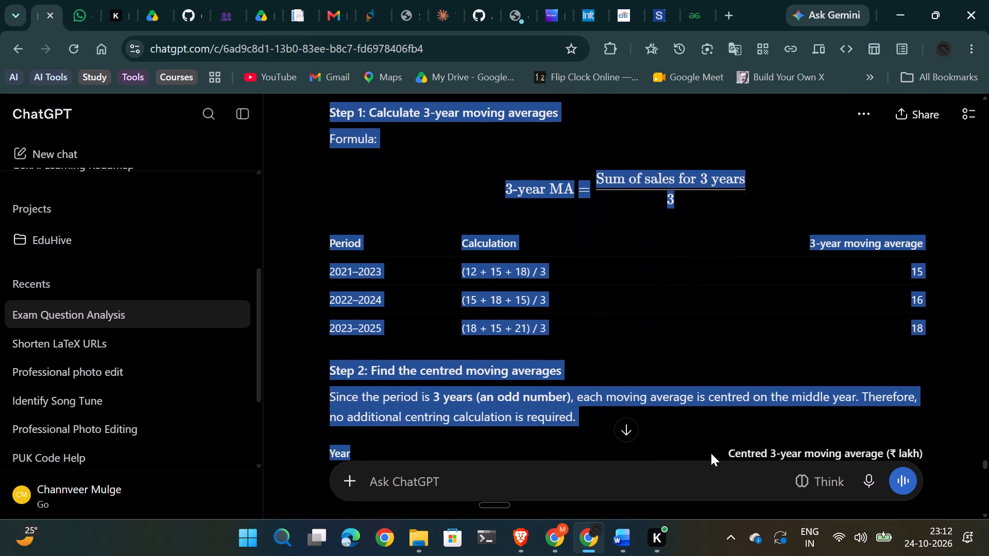
{"action": "left_click_drag", "start_coordinate": [711, 453], "coordinate": [398, 183]}
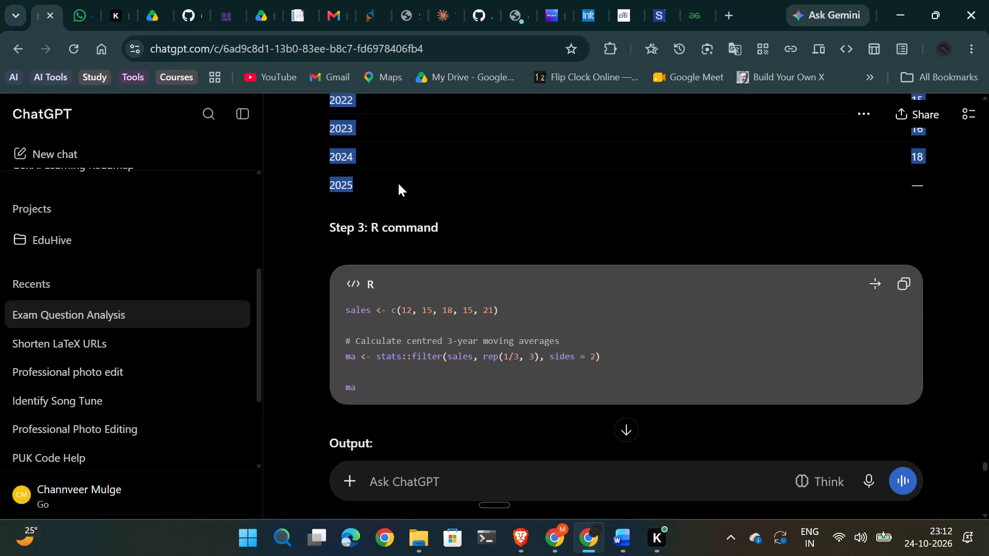
{"action": "left_click_drag", "start_coordinate": [398, 183], "coordinate": [986, 193]}
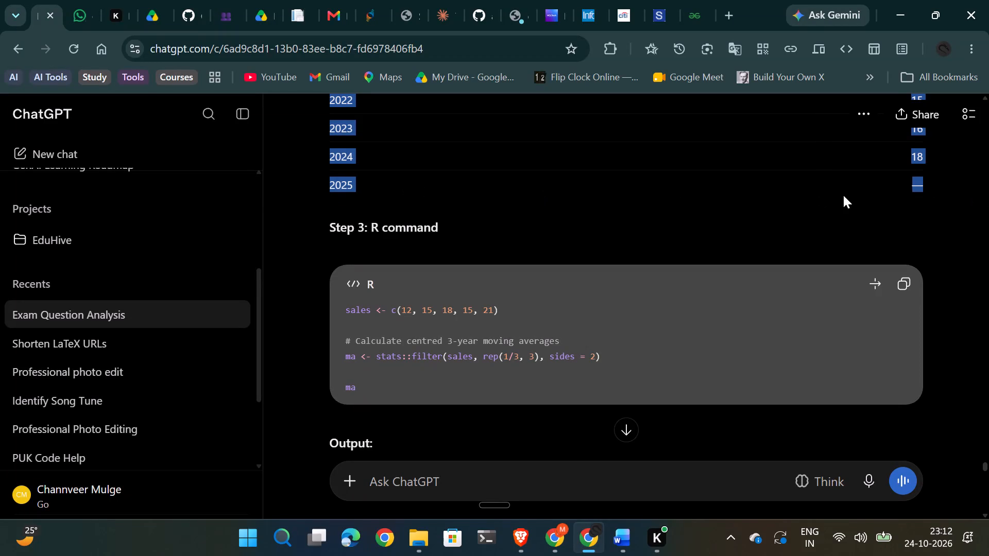
{"action": "key", "text": "ctrl+c"}
{"action": "key", "text": "alt+Tab"}
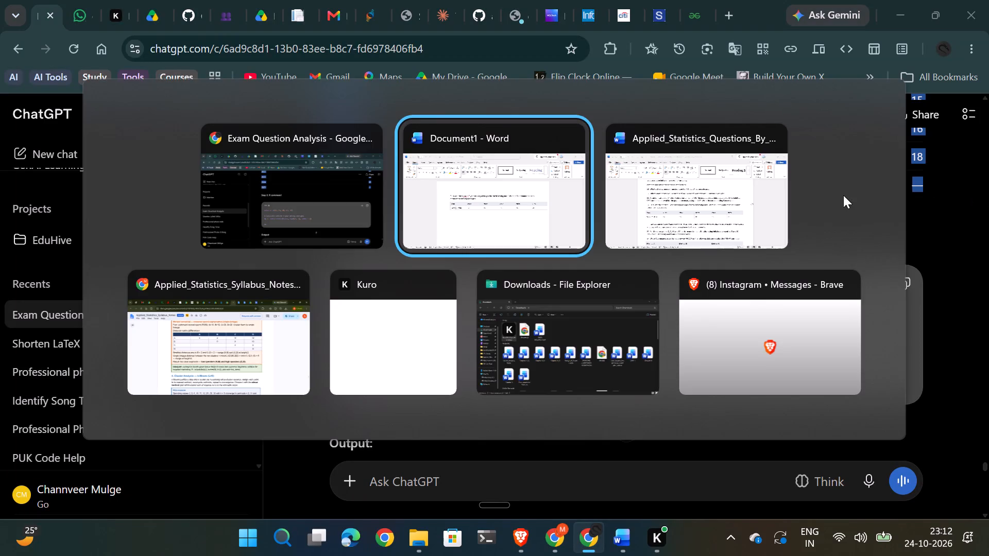
{"action": "type", "text": "Ans:"}
{"action": "key", "text": "ctrl+v"}
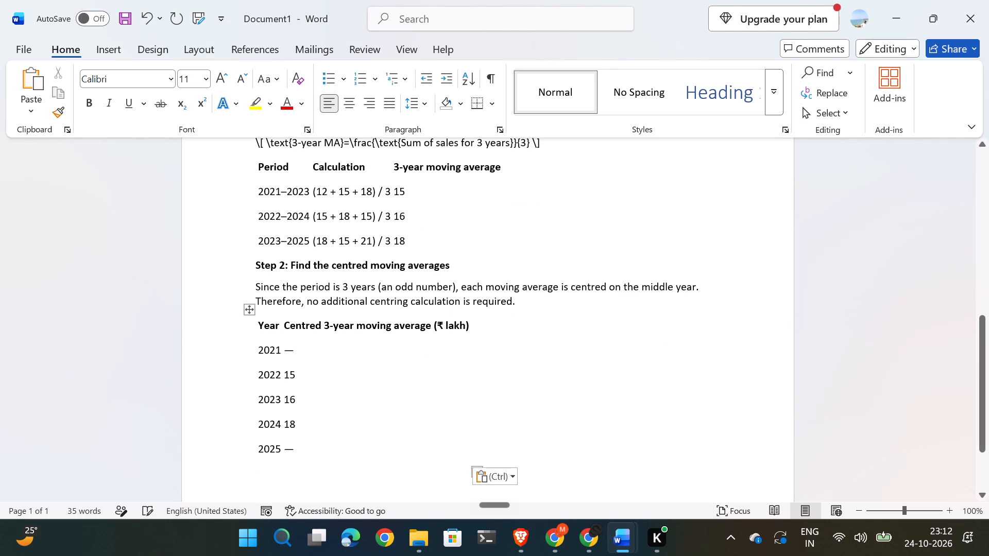
Apply the plain grid table style with full borders to the Year and Sales table under "Given data:".
{"action": "scroll", "coordinate": [328, 449], "scroll_direction": "up", "scroll_amount": 8}
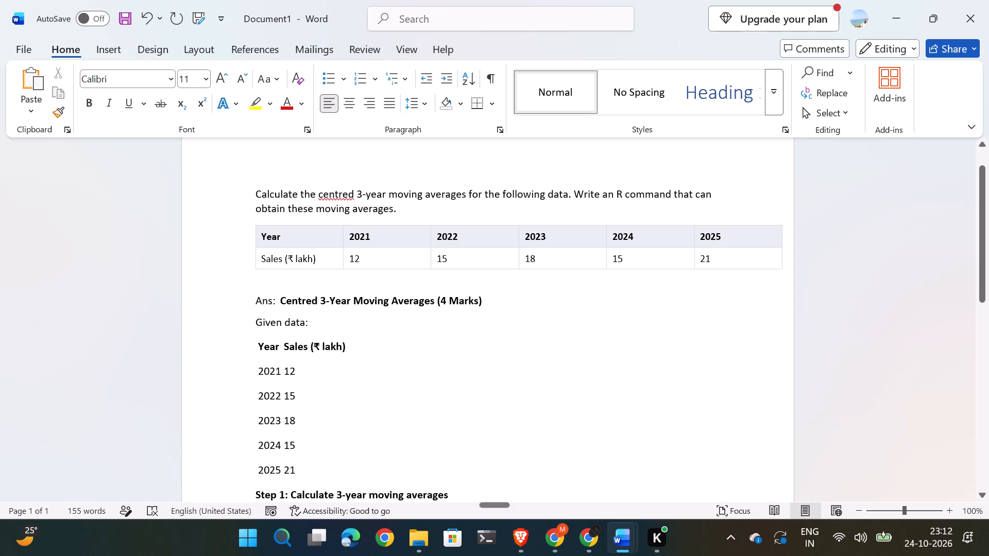
{"action": "left_click_drag", "start_coordinate": [302, 470], "coordinate": [237, 368]}
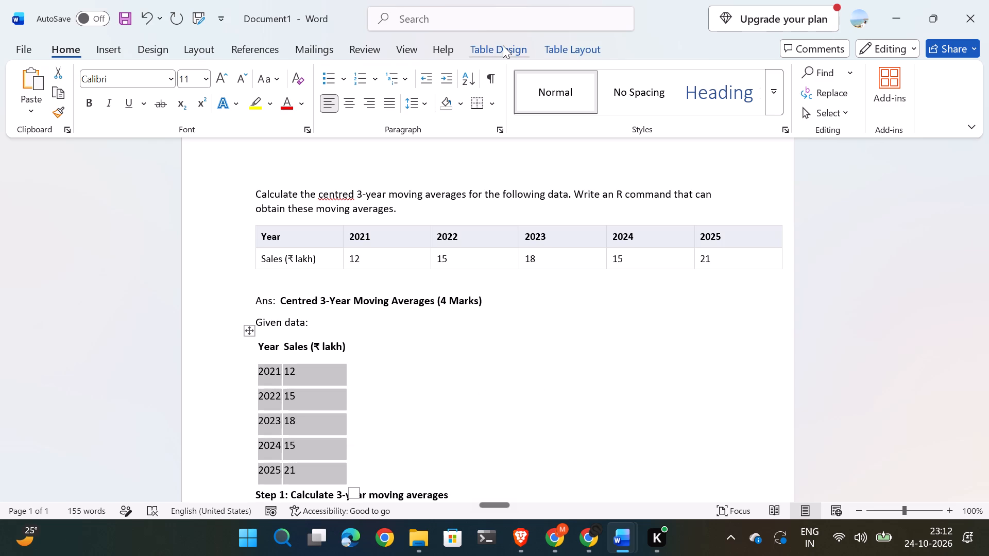
{"action": "left_click", "coordinate": [503, 45]}
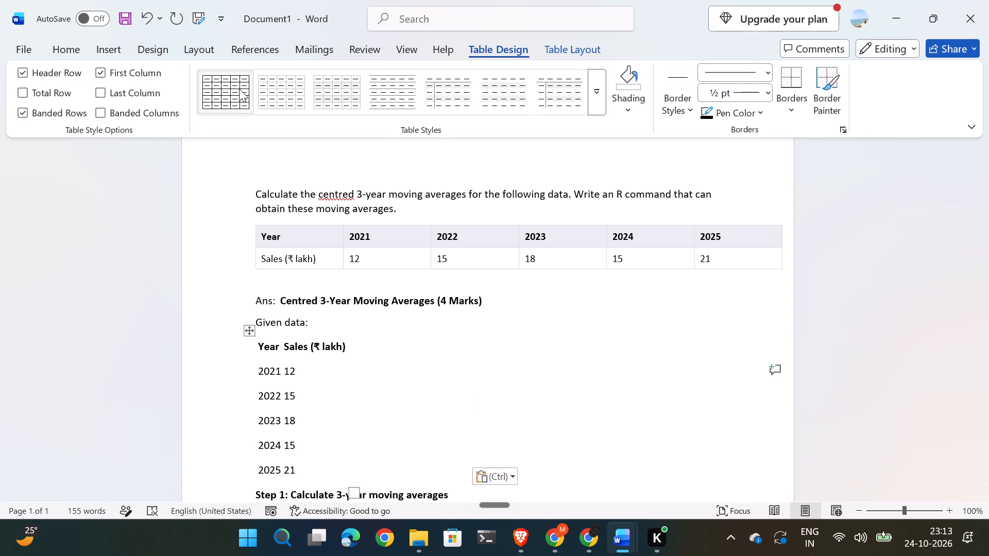
{"action": "left_click", "coordinate": [239, 89]}
{"action": "scroll", "coordinate": [487, 372], "scroll_direction": "down", "scroll_amount": 2}
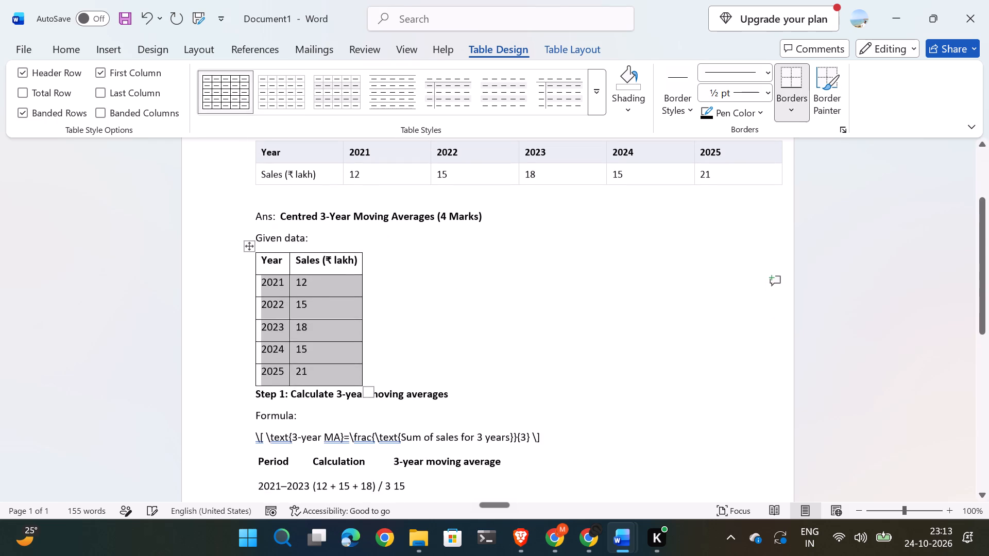
{"action": "scroll", "coordinate": [487, 372], "scroll_direction": "down", "scroll_amount": 2}
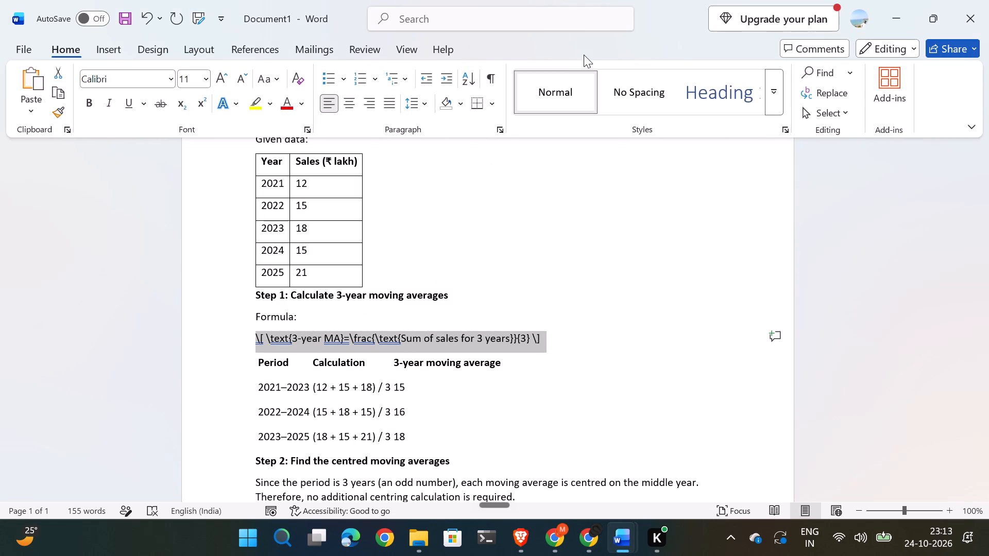
{"action": "left_click", "coordinate": [109, 48]}
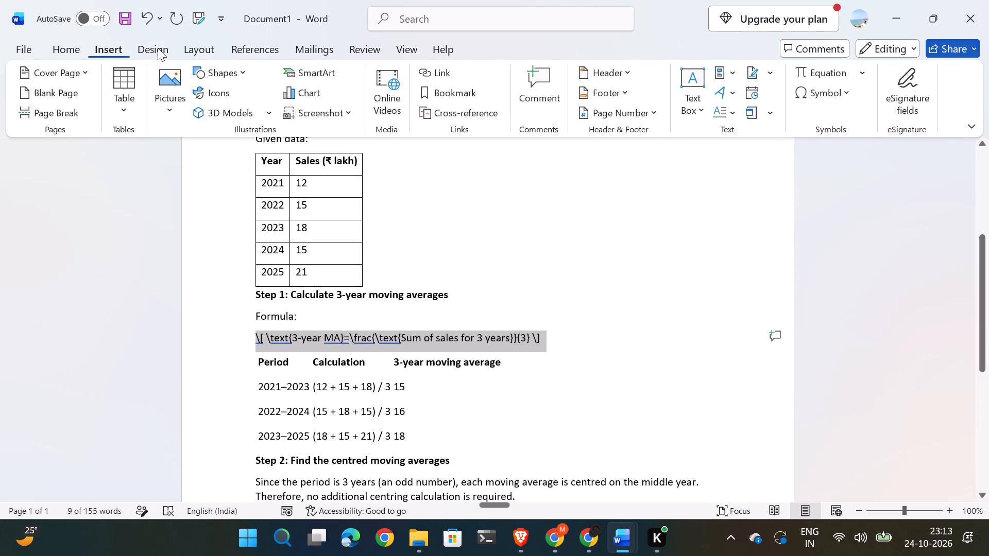
{"action": "left_click", "coordinate": [845, 93]}
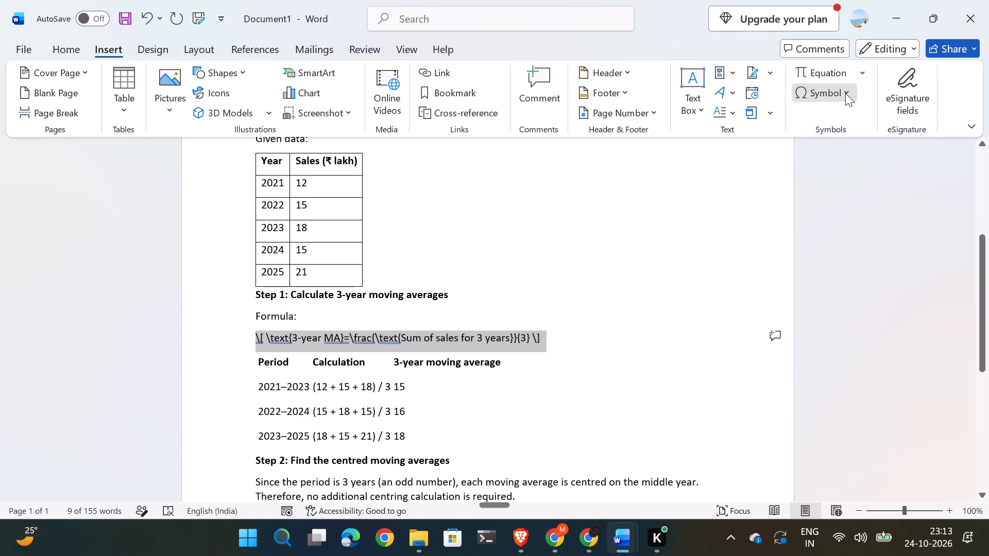
{"action": "left_click", "coordinate": [846, 93]}
{"action": "left_click", "coordinate": [862, 73]}
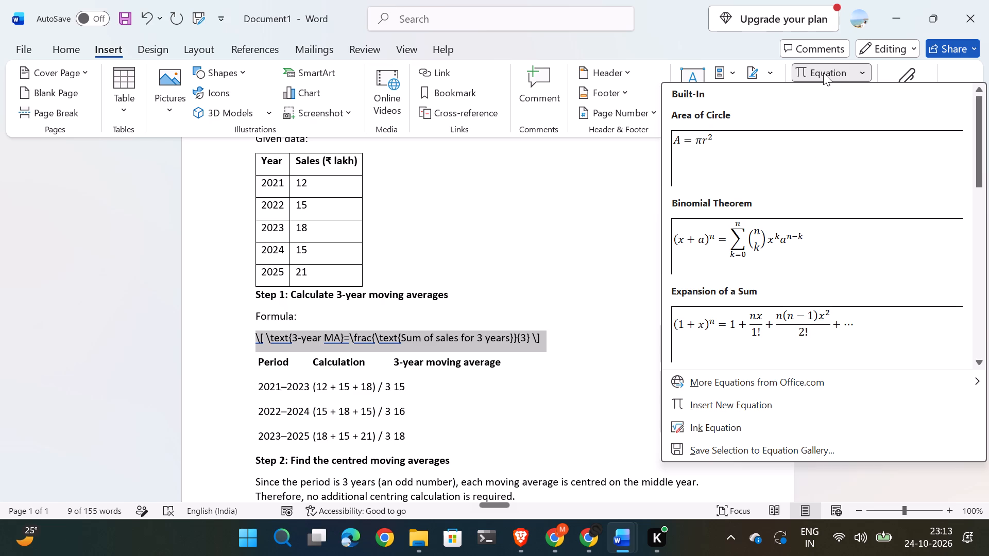
{"action": "left_click", "coordinate": [823, 73]}
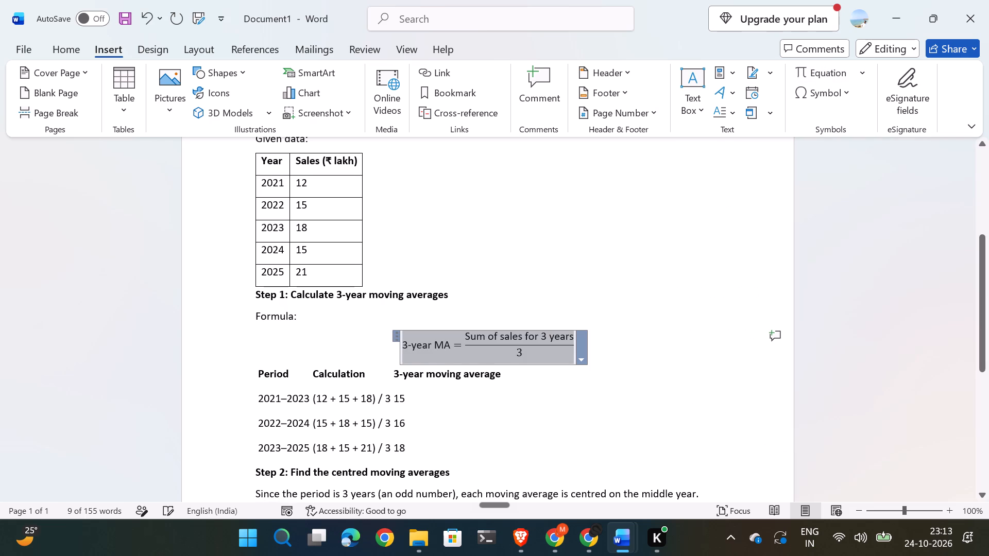
{"action": "left_click", "coordinate": [637, 355]}
{"action": "key", "text": "alt+Tab"}
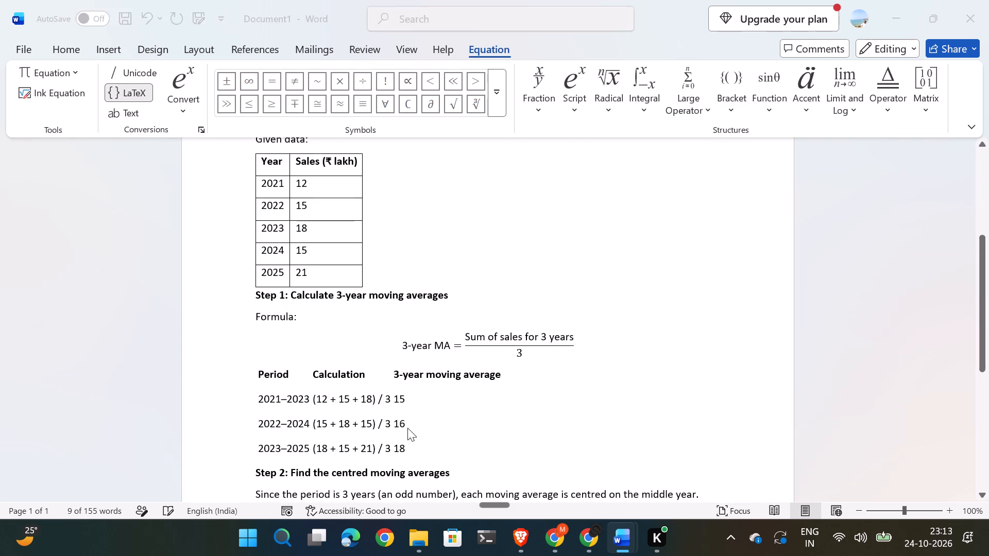
{"action": "key", "text": "alt+Tab"}
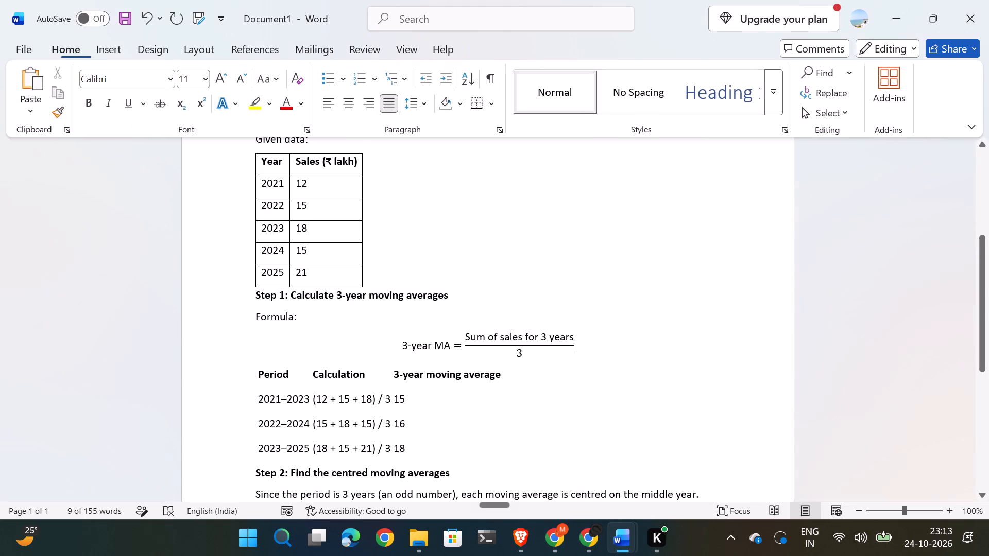
Apply the plain grid table style with full borders to the Period, Calculation and 3-year moving average table in Step 1.
{"action": "scroll", "coordinate": [347, 404], "scroll_direction": "down", "scroll_amount": 2}
{"action": "left_click", "coordinate": [340, 306]}
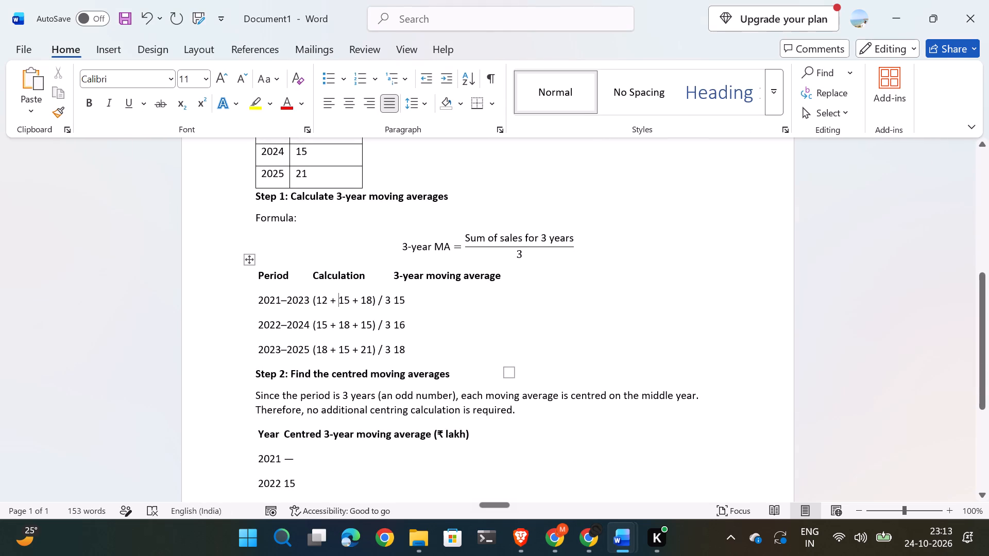
{"action": "left_click", "coordinate": [251, 259]}
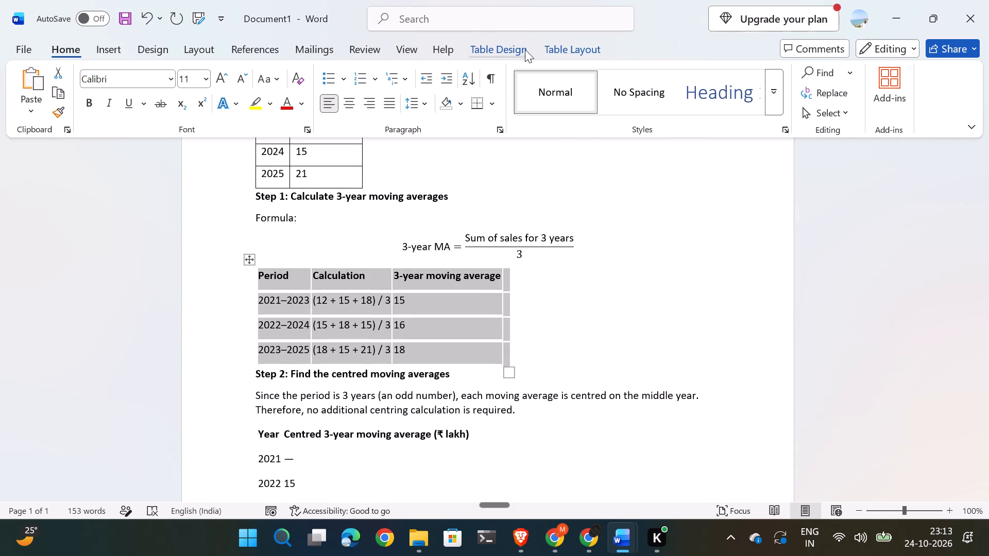
{"action": "left_click", "coordinate": [520, 49]}
{"action": "left_click", "coordinate": [240, 96]}
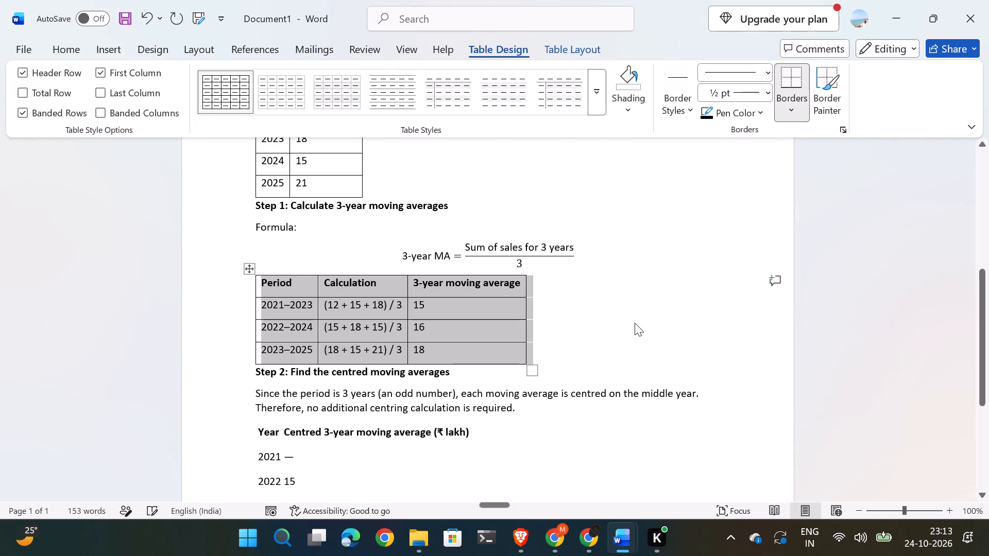
Apply the plain grid table style with full borders to the centred 3-year moving average table in Step 2.
{"action": "scroll", "coordinate": [659, 321], "scroll_direction": "down", "scroll_amount": 2}
{"action": "left_click", "coordinate": [373, 310]}
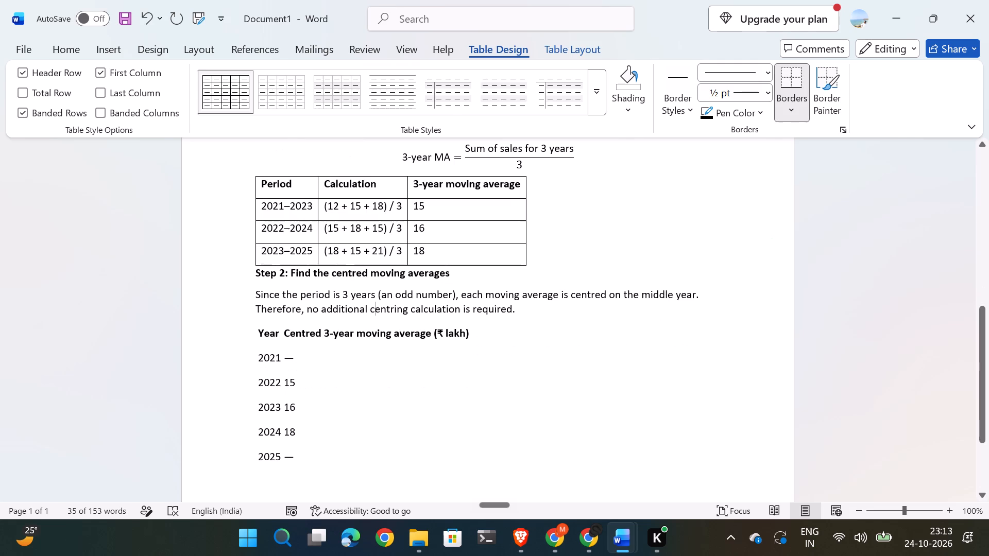
{"action": "scroll", "coordinate": [410, 328], "scroll_direction": "down", "scroll_amount": 2}
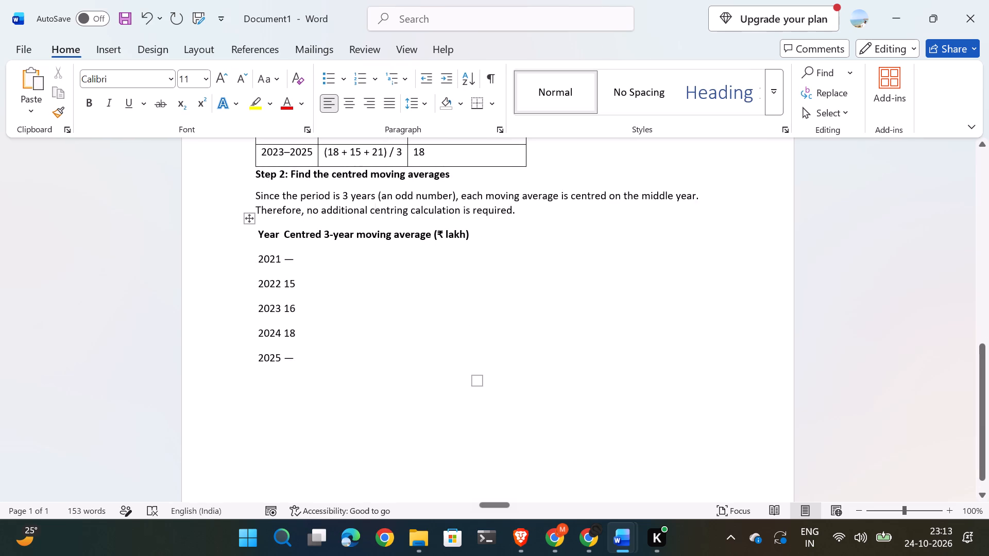
{"action": "left_click", "coordinate": [251, 221]}
{"action": "left_click", "coordinate": [515, 51]}
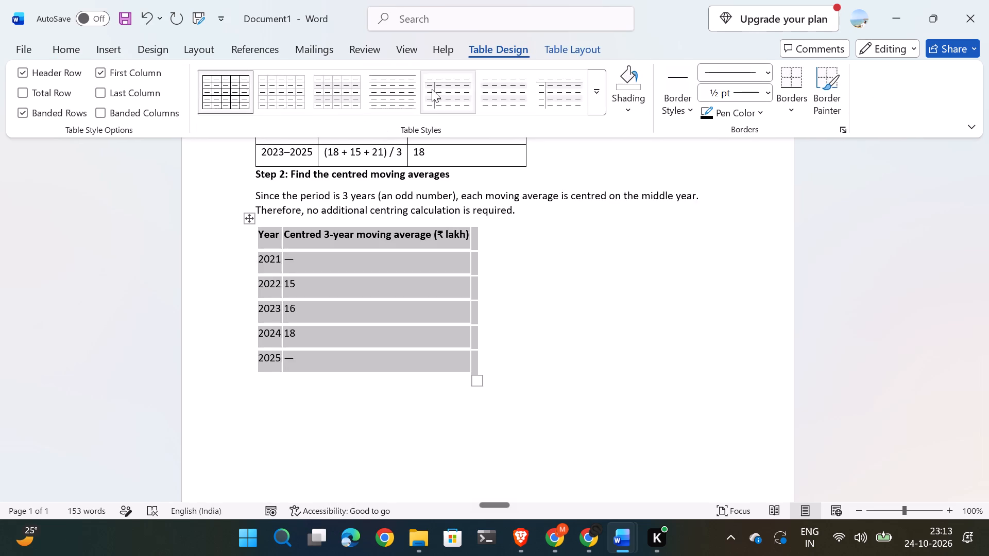
{"action": "left_click", "coordinate": [231, 98]}
{"action": "left_click", "coordinate": [579, 361]}
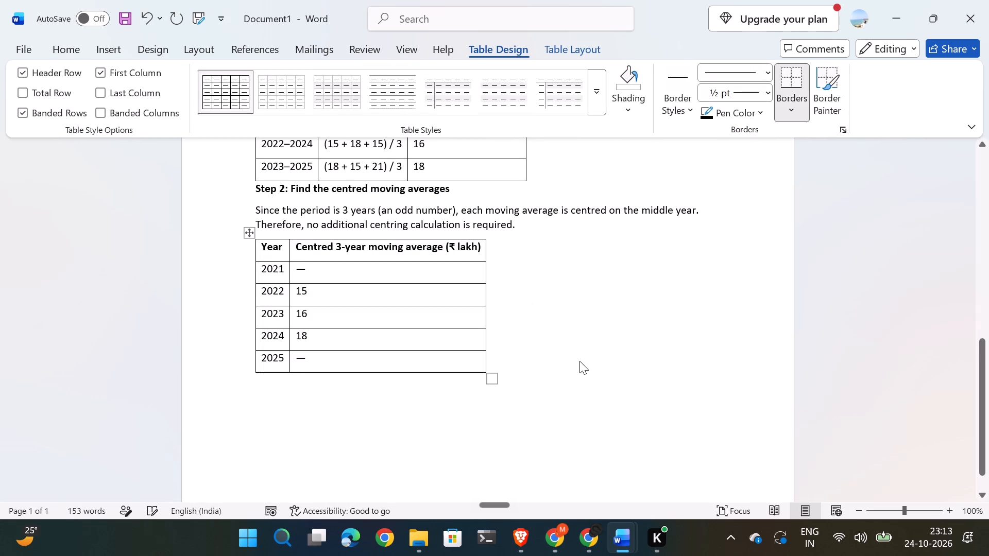
Add an empty line below the centred moving average table at the end of the new document.
{"action": "scroll", "coordinate": [579, 361], "scroll_direction": "down", "scroll_amount": 3}
{"action": "key", "text": "Down"}
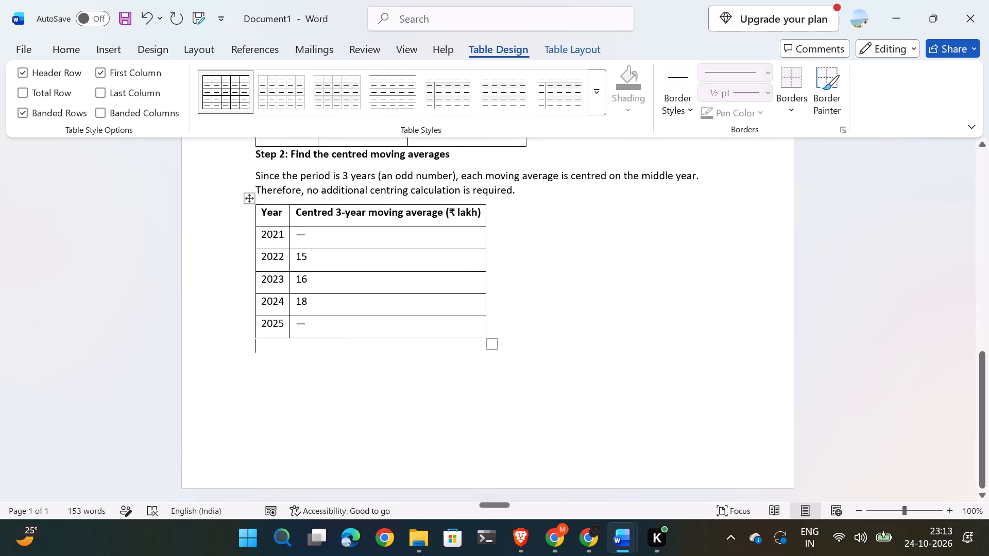
{"action": "key", "text": "Return"}
Compare the questions after 34 in the question document with the ChatGPT conversation to see which question was answered next.
{"action": "key", "text": "alt+Tab"}
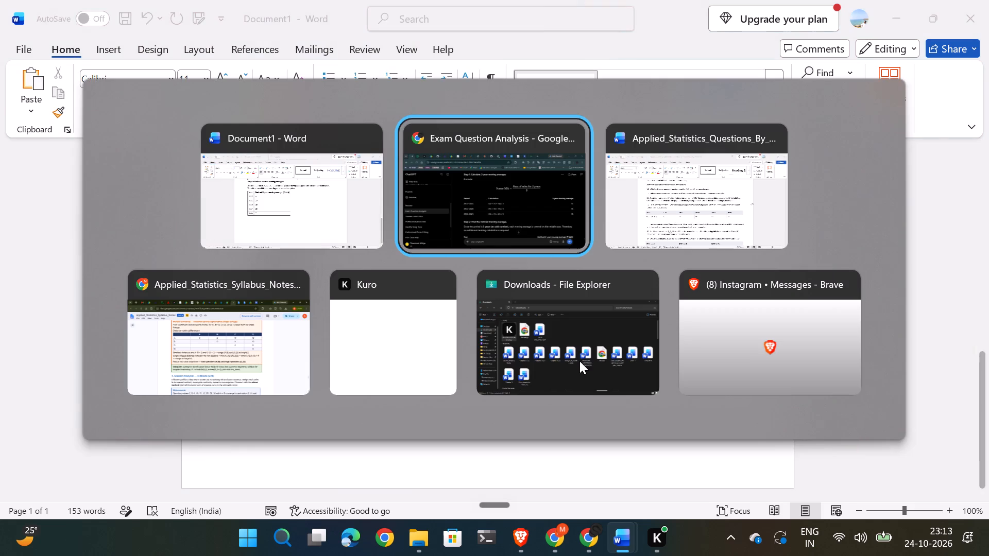
{"action": "key", "text": "alt+Tab"}
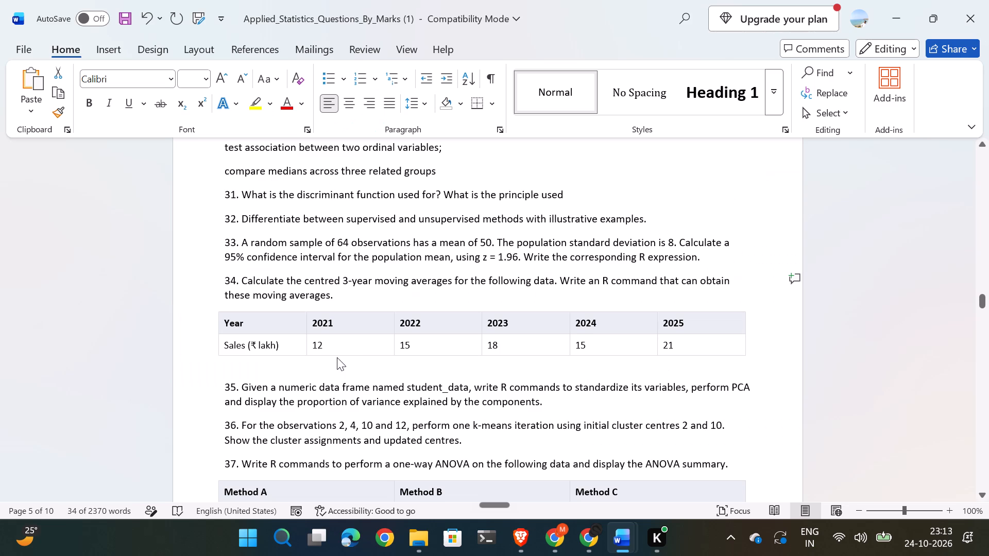
{"action": "scroll", "coordinate": [335, 357], "scroll_direction": "down", "scroll_amount": 1}
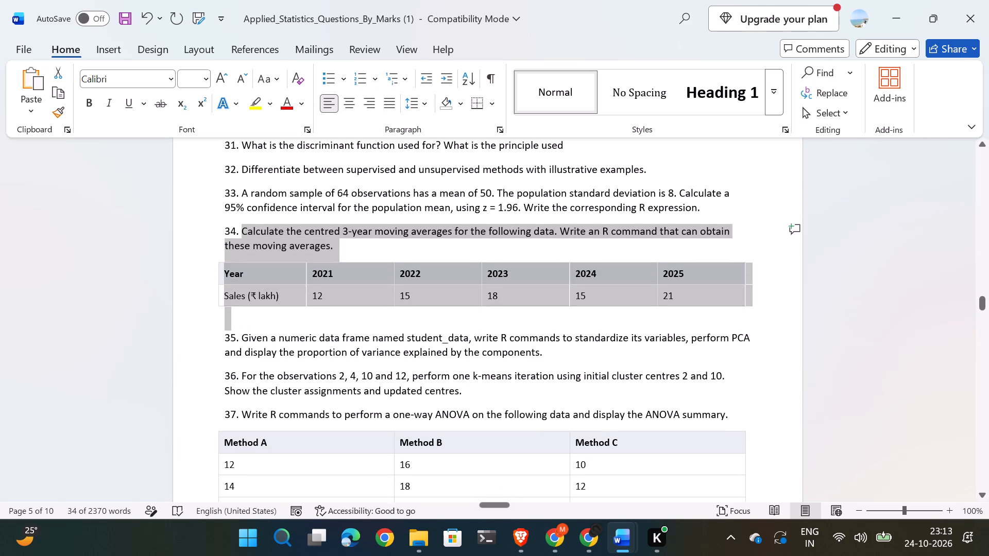
{"action": "left_click", "coordinate": [261, 379]}
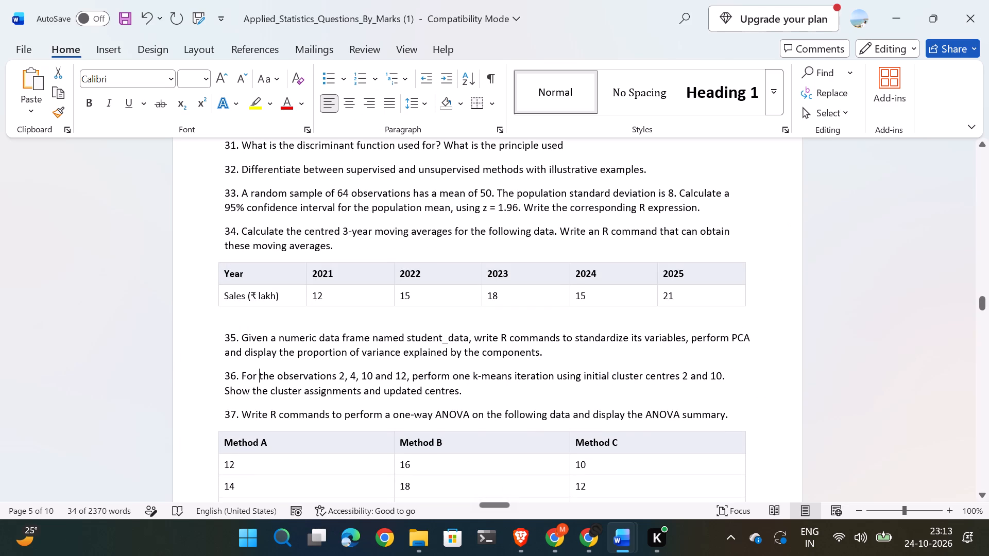
{"action": "key", "text": "alt+Tab"}
{"action": "key", "text": "alt+Tab"}
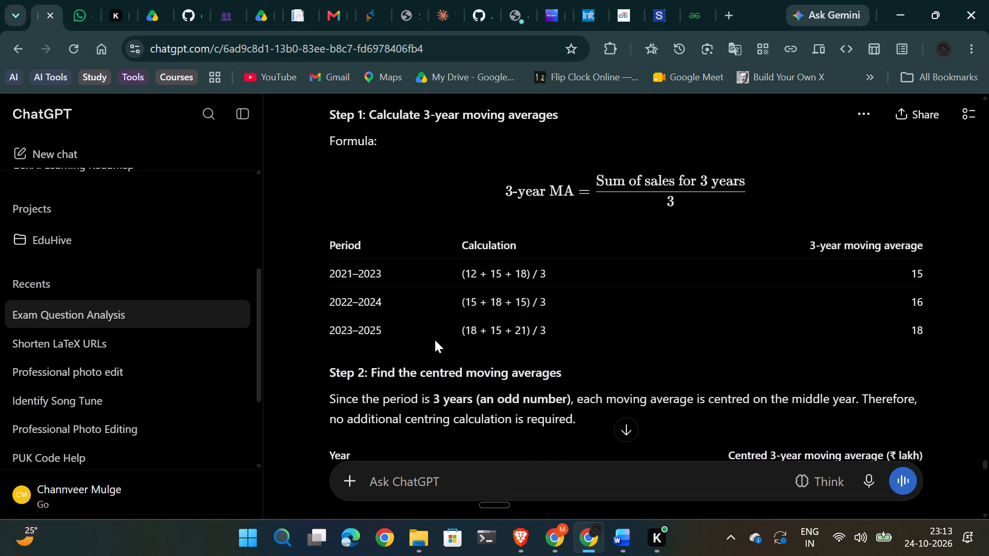
{"action": "scroll", "coordinate": [435, 340], "scroll_direction": "down", "scroll_amount": 8}
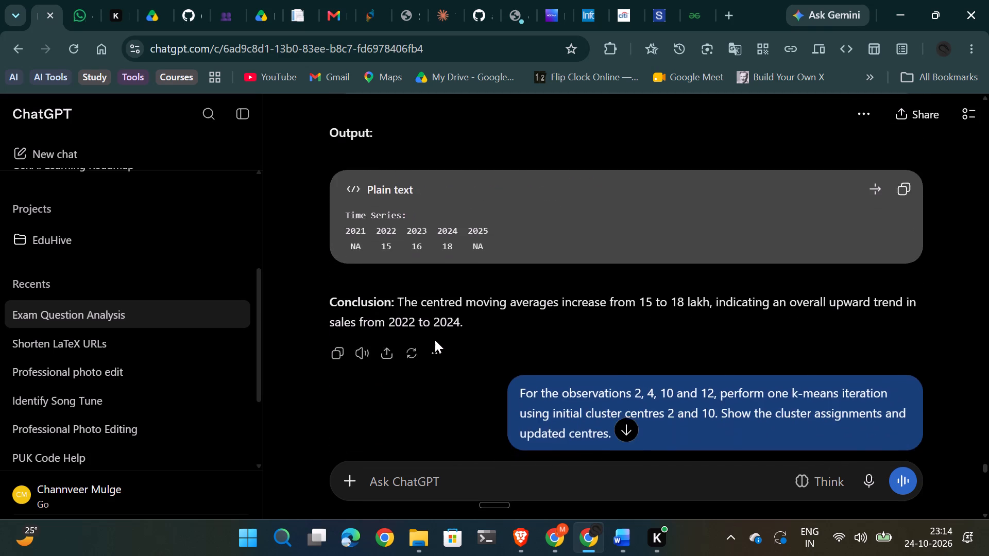
Copy the text of question 36 on one k-means iteration from the question document and paste it at the end of the new document.
{"action": "key", "text": "alt+Tab"}
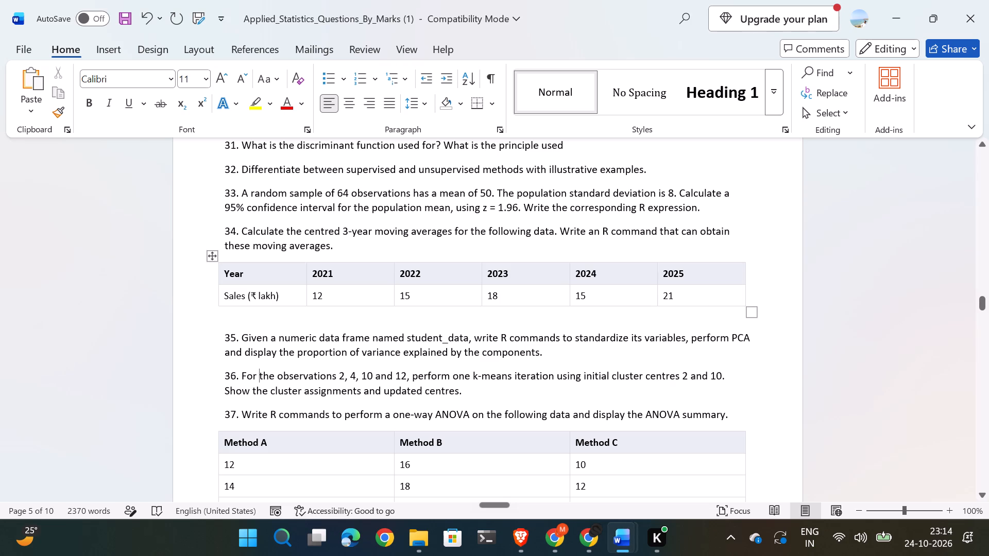
{"action": "left_click_drag", "start_coordinate": [240, 376], "coordinate": [366, 384]}
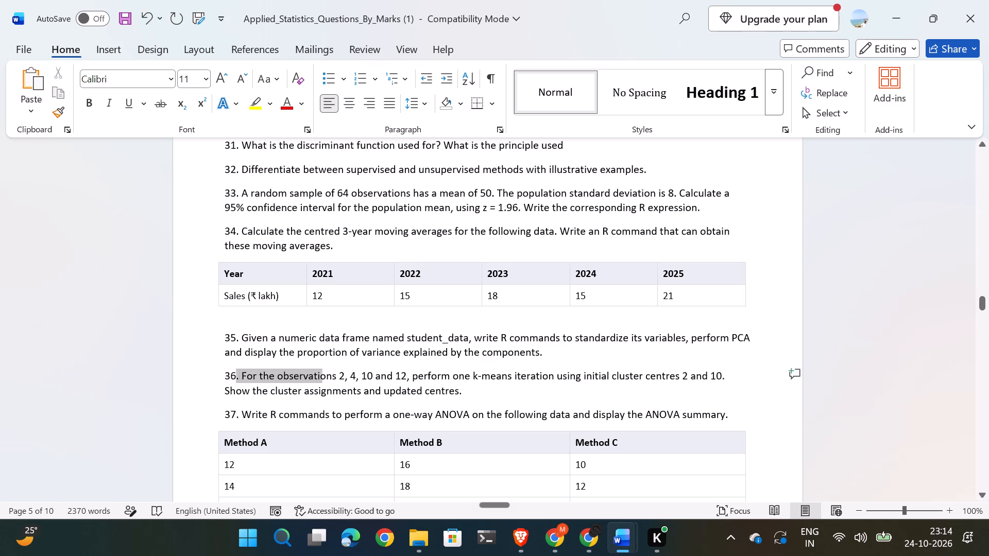
{"action": "left_click_drag", "start_coordinate": [366, 384], "coordinate": [464, 385]}
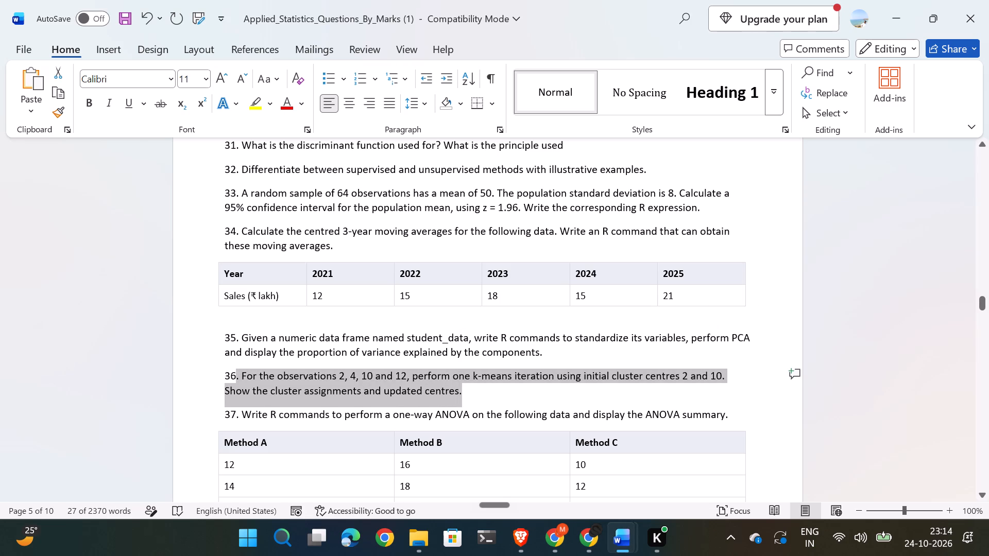
{"action": "key", "text": "ctrl+c"}
{"action": "key", "text": "alt+Tab"}
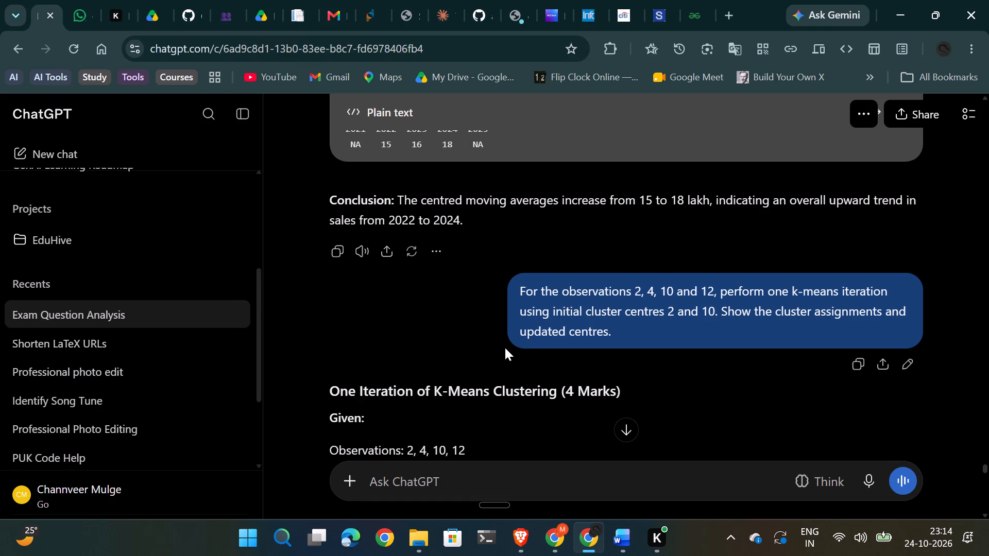
{"action": "key", "text": "alt+Tab"}
{"action": "key", "text": "alt+Tab"}
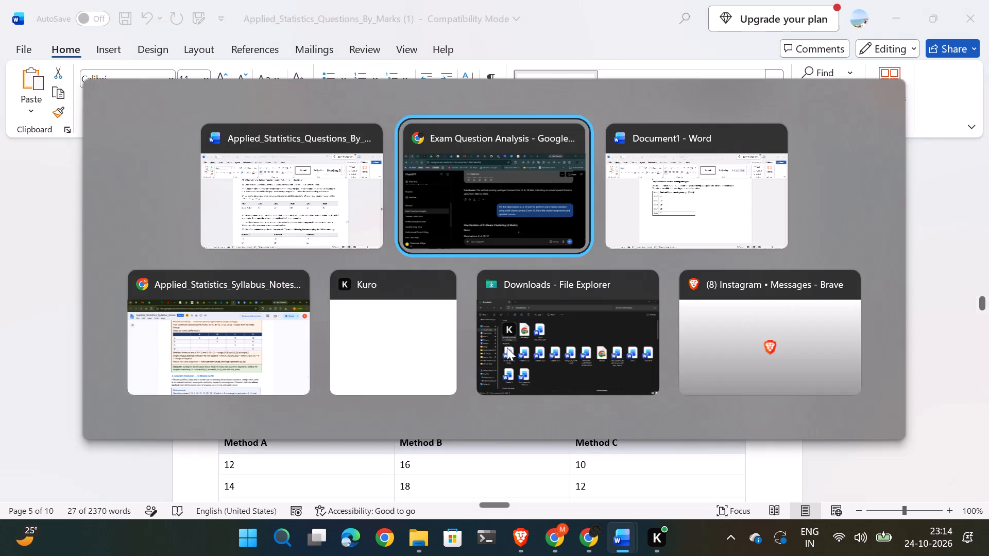
{"action": "key", "text": "alt+Tab"}
{"action": "key", "text": "ctrl+v"}
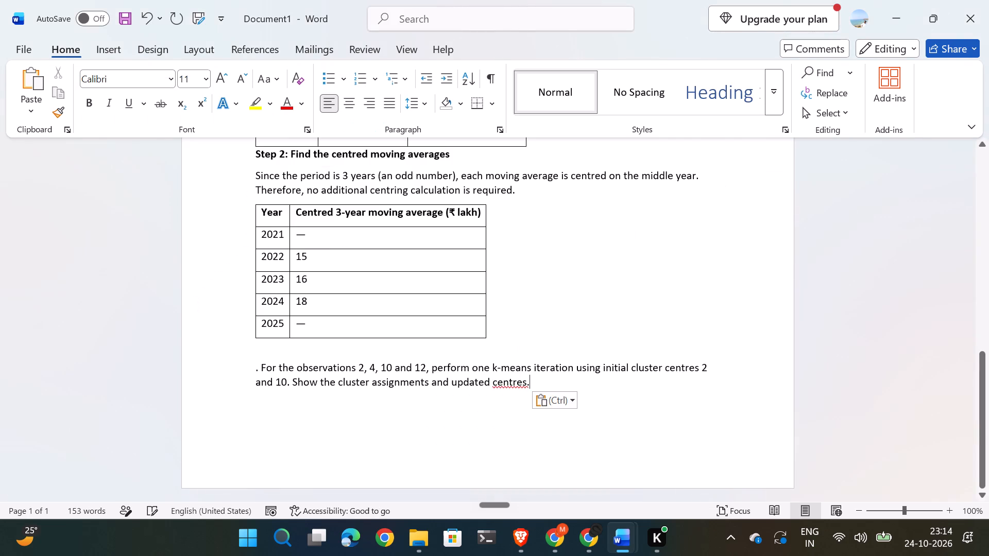
Remove the leading period and space from the pasted k-means question and insert two line breaks before it to move it onto page 2.
{"action": "left_click", "coordinate": [261, 368]}
{"action": "key", "text": "BackSpace"}
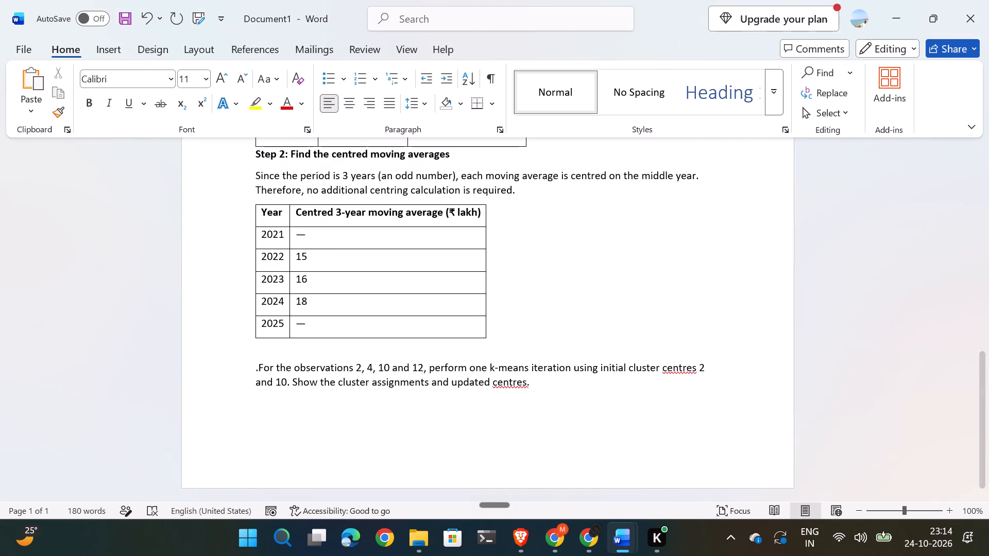
{"action": "key", "text": "BackSpace"}
{"action": "key", "text": "Return"}
{"action": "key", "text": "Return"}
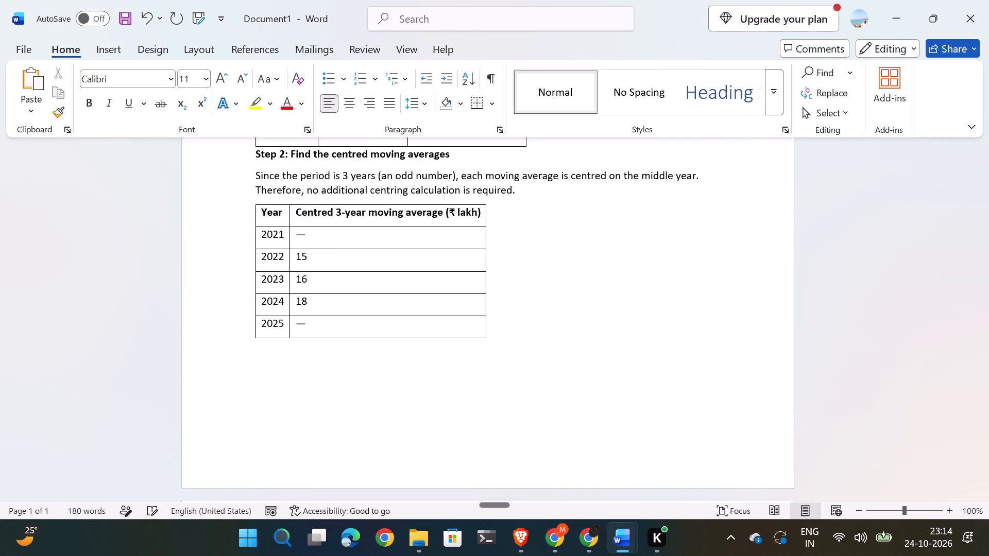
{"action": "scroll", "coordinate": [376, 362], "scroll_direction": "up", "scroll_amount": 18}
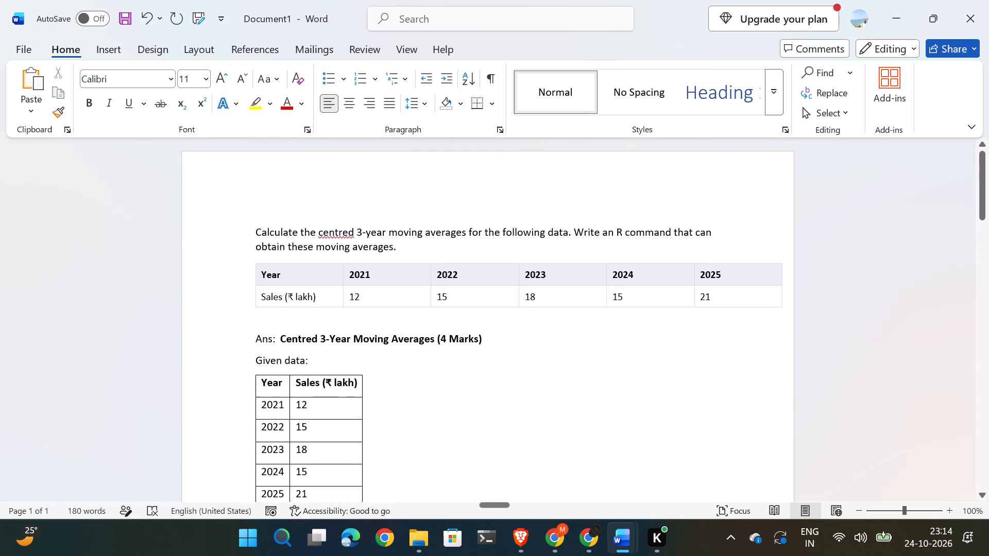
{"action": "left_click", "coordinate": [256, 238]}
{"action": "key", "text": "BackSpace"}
Add an "Ans:" line below the k-means question, followed by a new empty line.
{"action": "scroll", "coordinate": [344, 237], "scroll_direction": "down", "scroll_amount": 4}
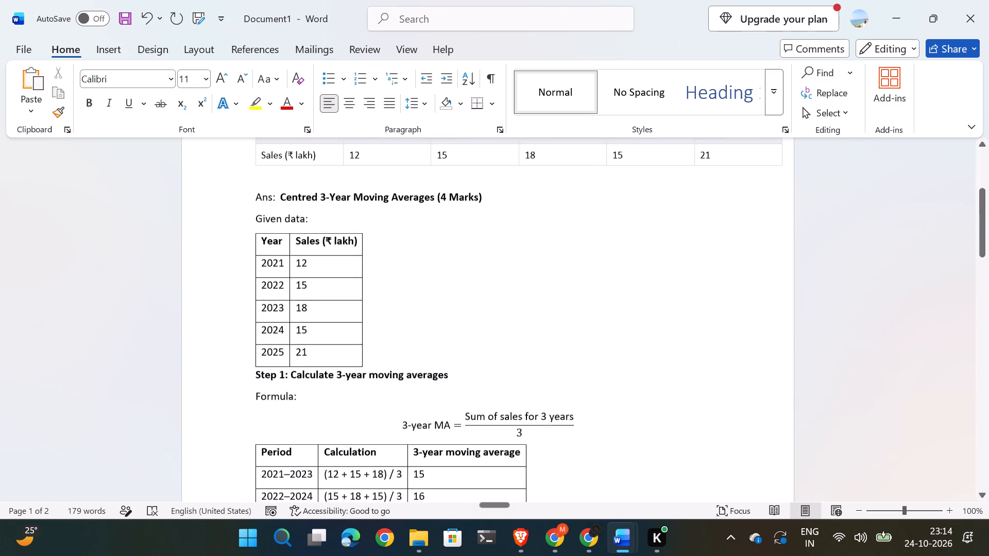
{"action": "scroll", "coordinate": [344, 237], "scroll_direction": "down", "scroll_amount": 13}
{"action": "left_click", "coordinate": [537, 284]}
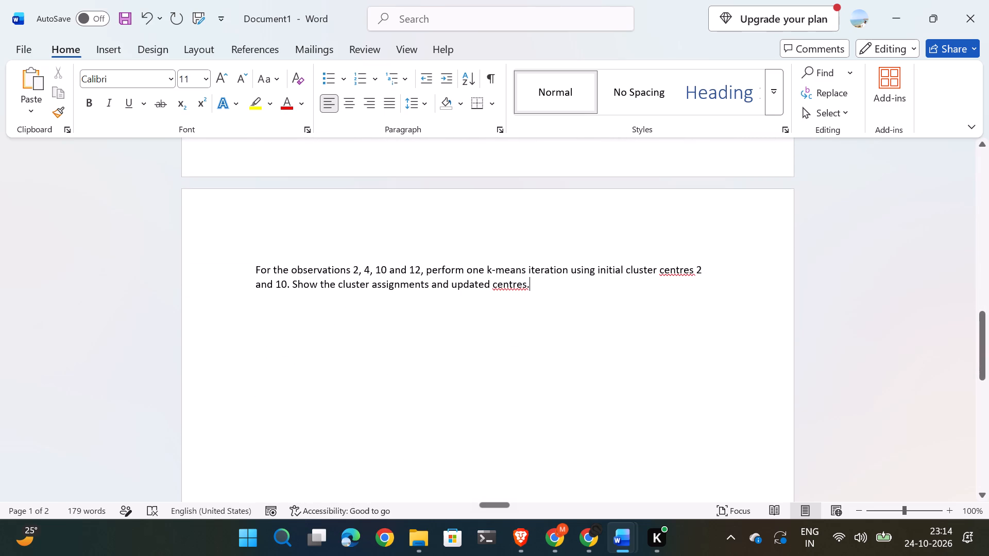
{"action": "key", "text": "Return"}
{"action": "type", "text": "Ans:"}
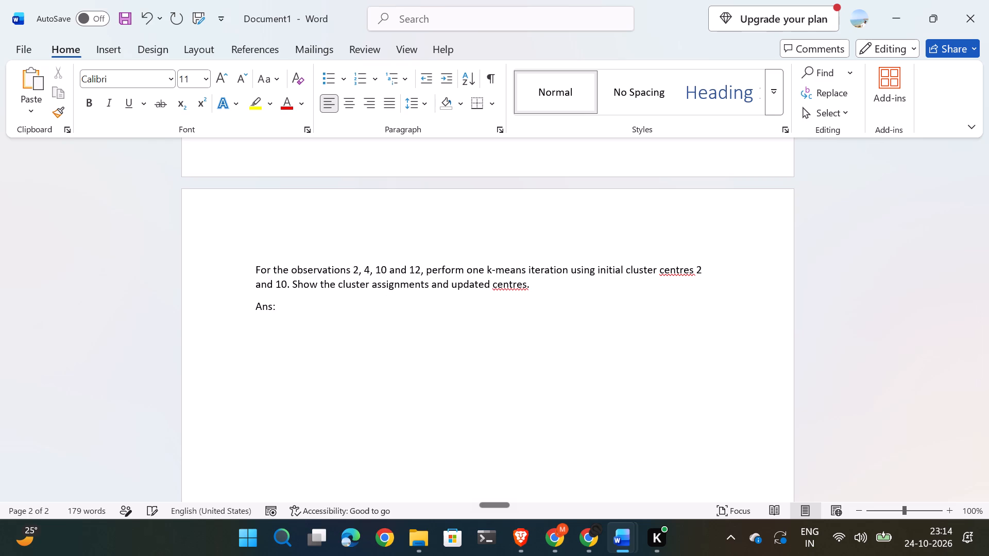
{"action": "key", "text": "Return"}
Copy ChatGPT's full "One Iteration of K-Means Clustering (4 Marks)" answer, from heading through conclusion, and paste it below "Ans:" in the new document.
{"action": "key", "text": "alt+Tab"}
{"action": "key", "text": "alt+Tab"}
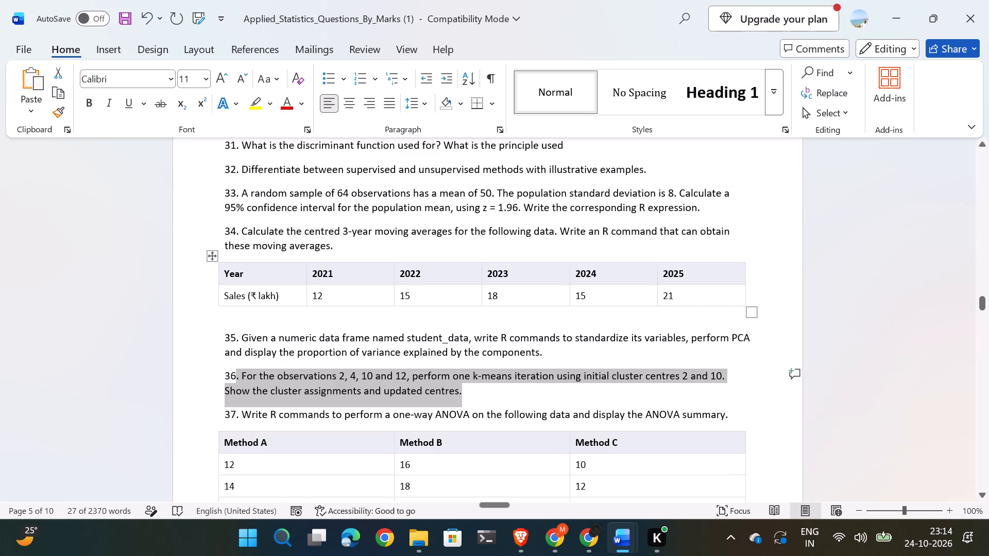
{"action": "key", "text": "alt+Tab"}
{"action": "key", "text": "alt+Tab"}
{"action": "scroll", "coordinate": [503, 328], "scroll_direction": "down", "scroll_amount": 1}
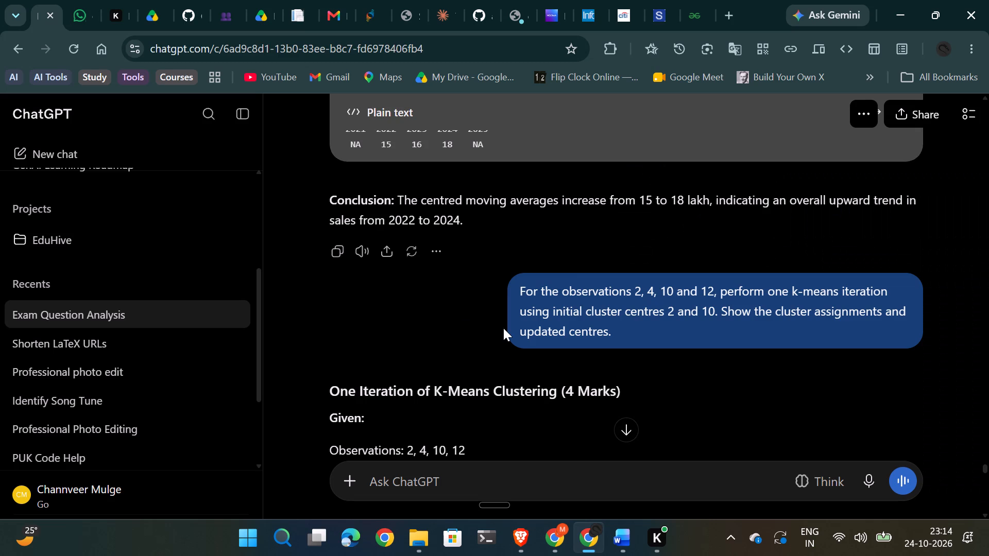
{"action": "scroll", "coordinate": [503, 328], "scroll_direction": "down", "scroll_amount": 1}
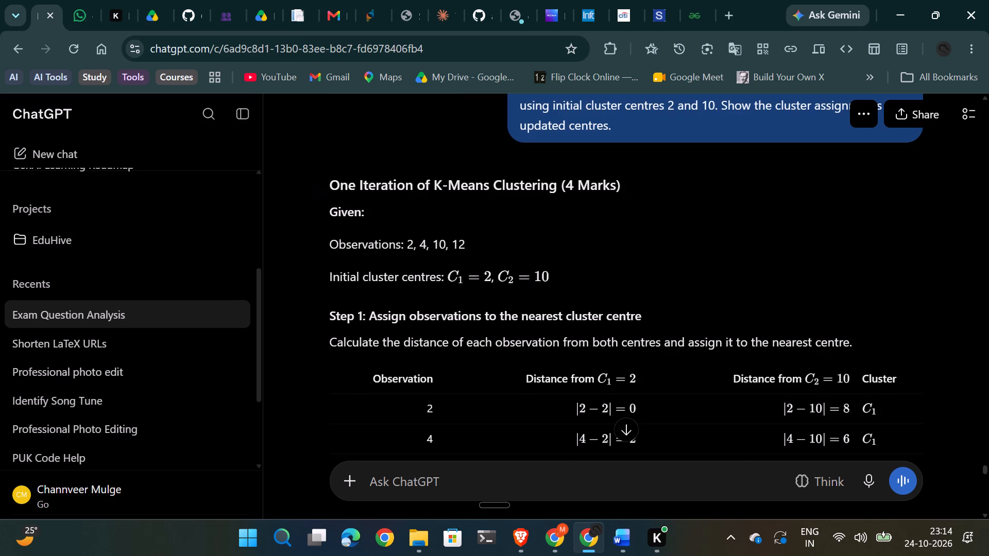
{"action": "left_click_drag", "start_coordinate": [330, 185], "coordinate": [568, 358]}
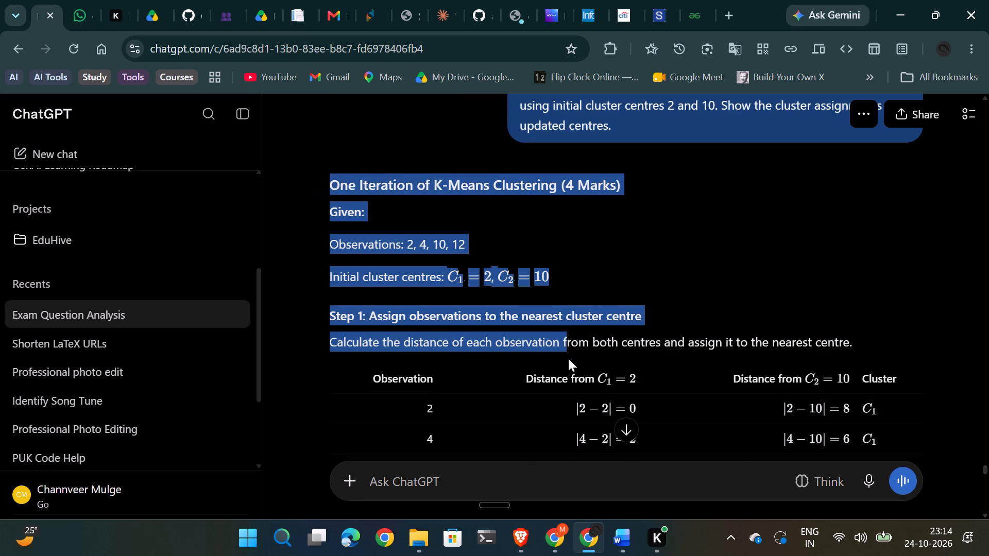
{"action": "left_click_drag", "start_coordinate": [568, 358], "coordinate": [585, 366]}
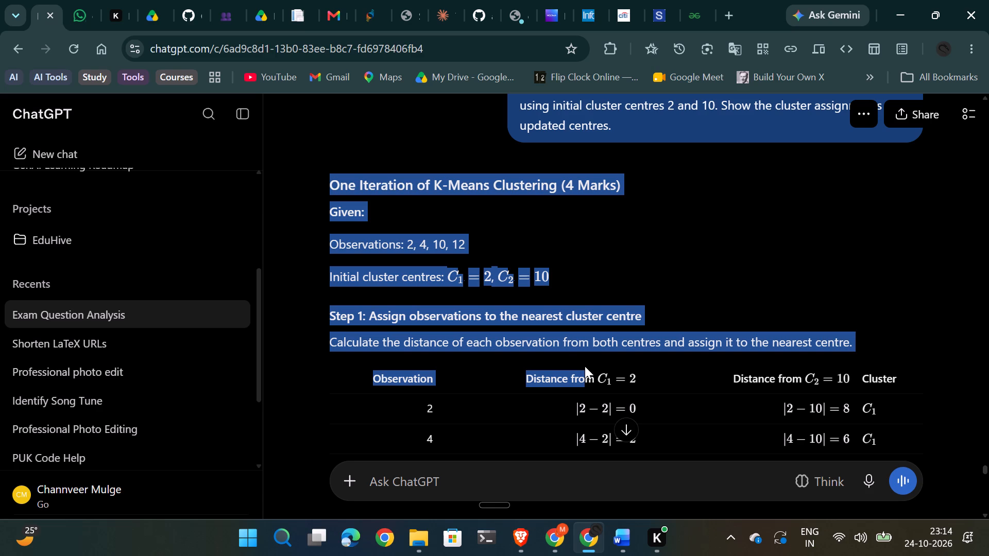
{"action": "left_click_drag", "start_coordinate": [585, 366], "coordinate": [616, 318]}
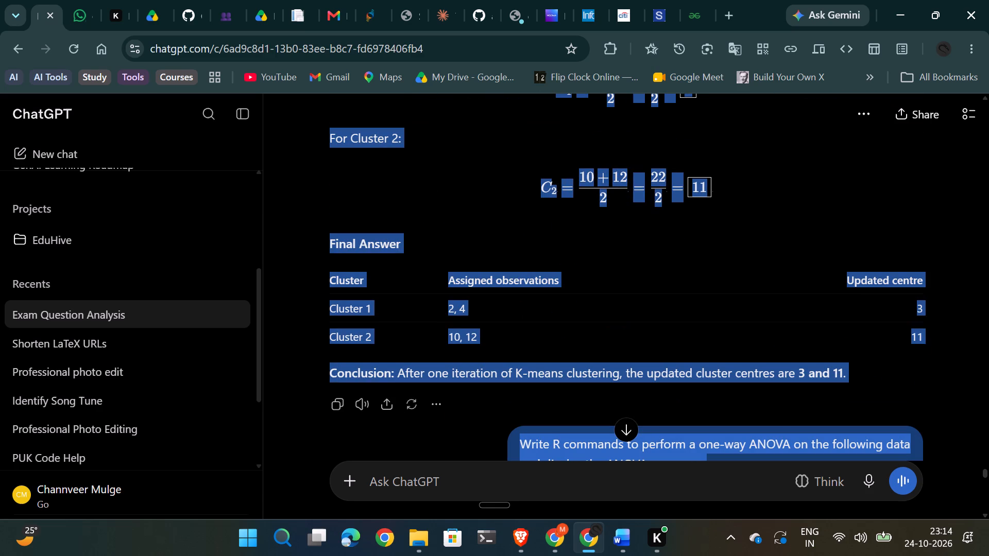
{"action": "left_click_drag", "start_coordinate": [616, 318], "coordinate": [852, 340]}
{"action": "key", "text": "ctrl+c"}
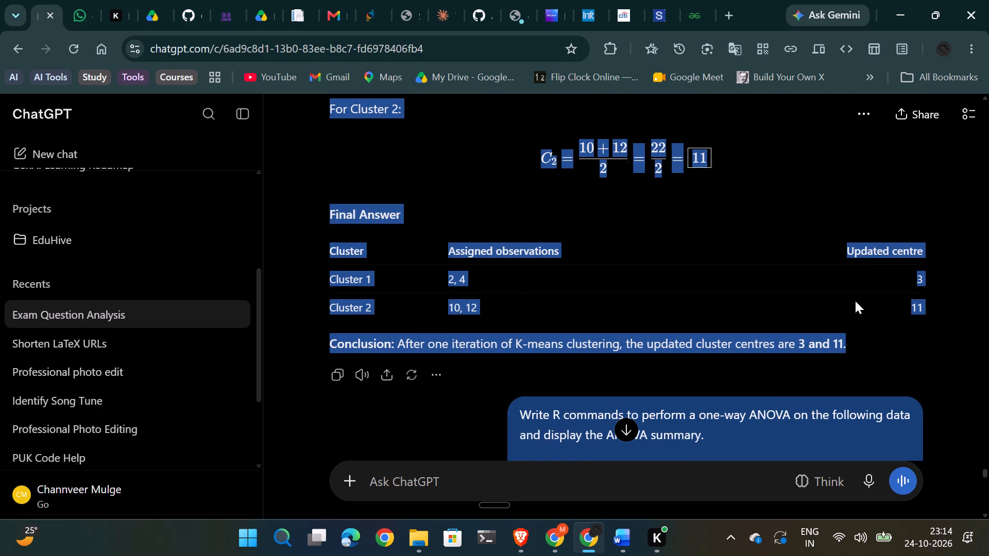
{"action": "key", "text": "alt+Tab"}
{"action": "key", "text": "ctrl+v"}
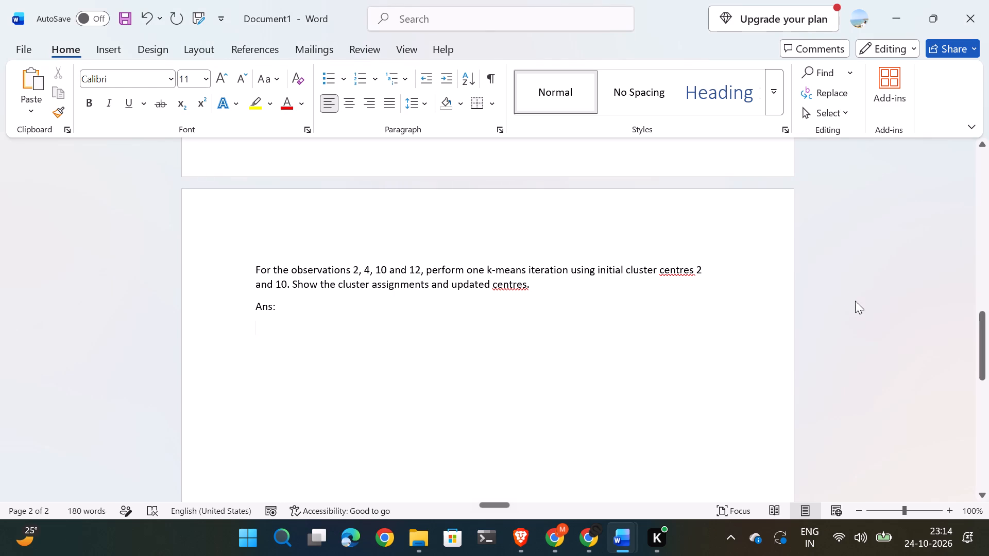
Convert the raw LaTeX line under "For Cluster 2:" in Step 2 into a formatted equation.
{"action": "scroll", "coordinate": [678, 306], "scroll_direction": "down", "scroll_amount": 1}
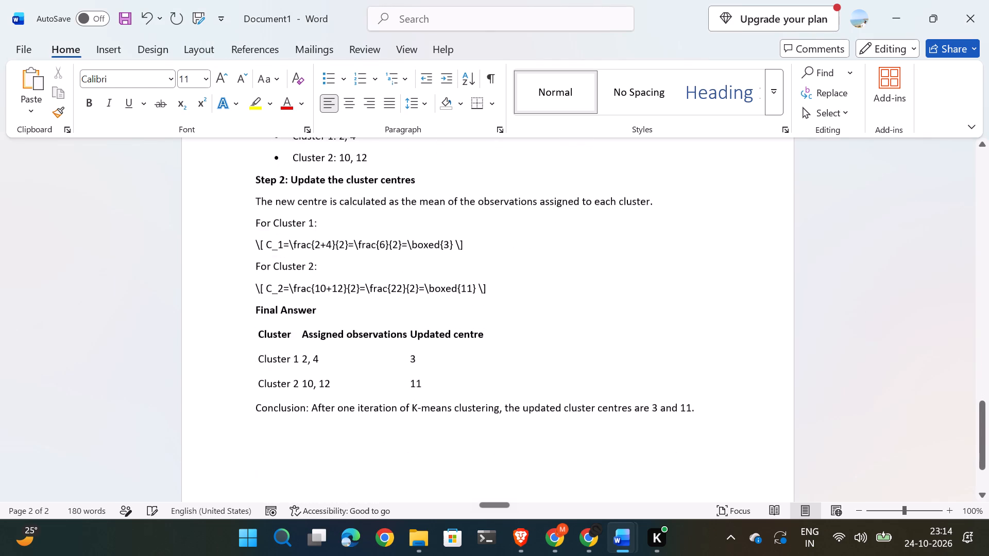
{"action": "left_click_drag", "start_coordinate": [491, 283], "coordinate": [321, 282]}
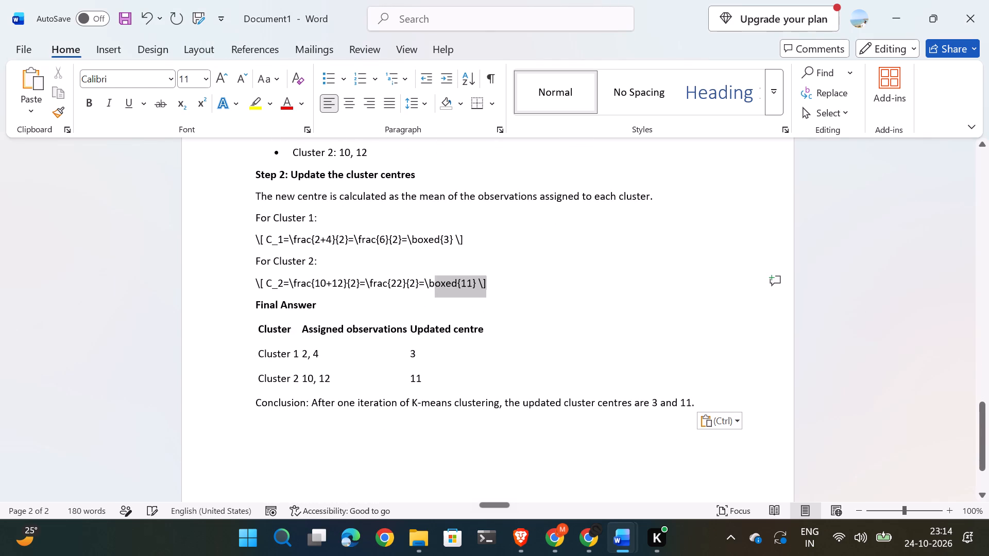
{"action": "left_click_drag", "start_coordinate": [321, 282], "coordinate": [251, 282]}
{"action": "left_click", "coordinate": [101, 49]}
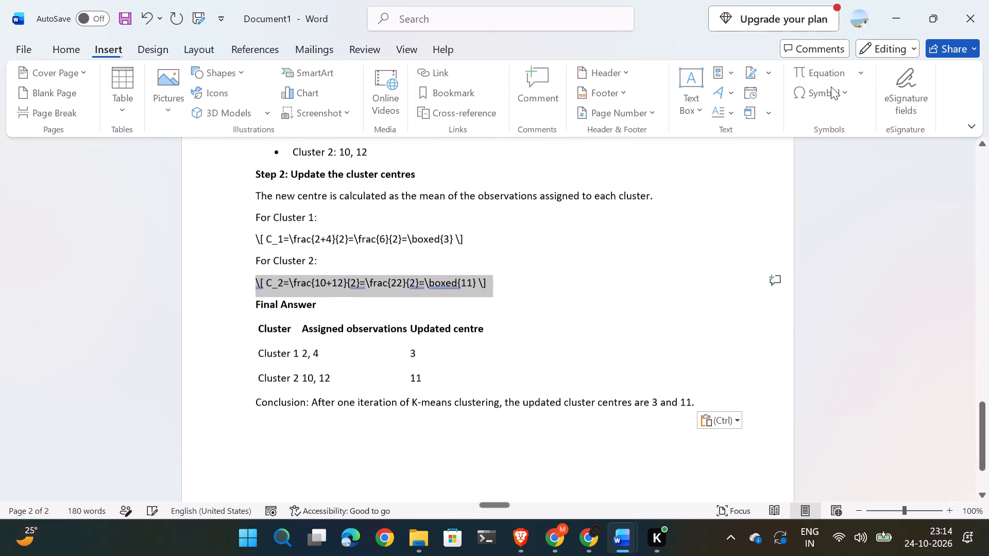
{"action": "left_click", "coordinate": [828, 73]}
Convert the raw LaTeX line under "For Cluster 1:" in Step 2 into a formatted equation.
{"action": "left_click_drag", "start_coordinate": [471, 238], "coordinate": [448, 237]}
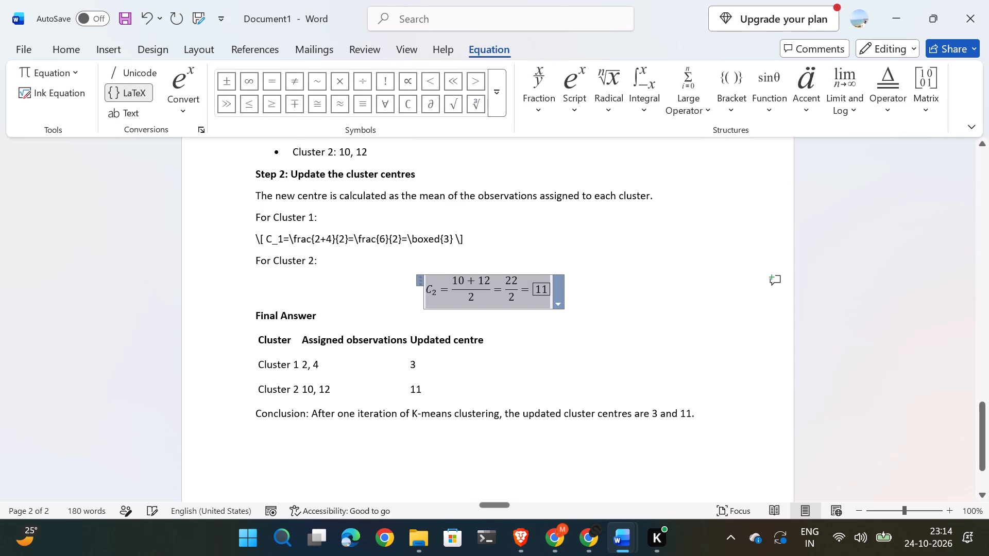
{"action": "left_click_drag", "start_coordinate": [448, 237], "coordinate": [234, 236]}
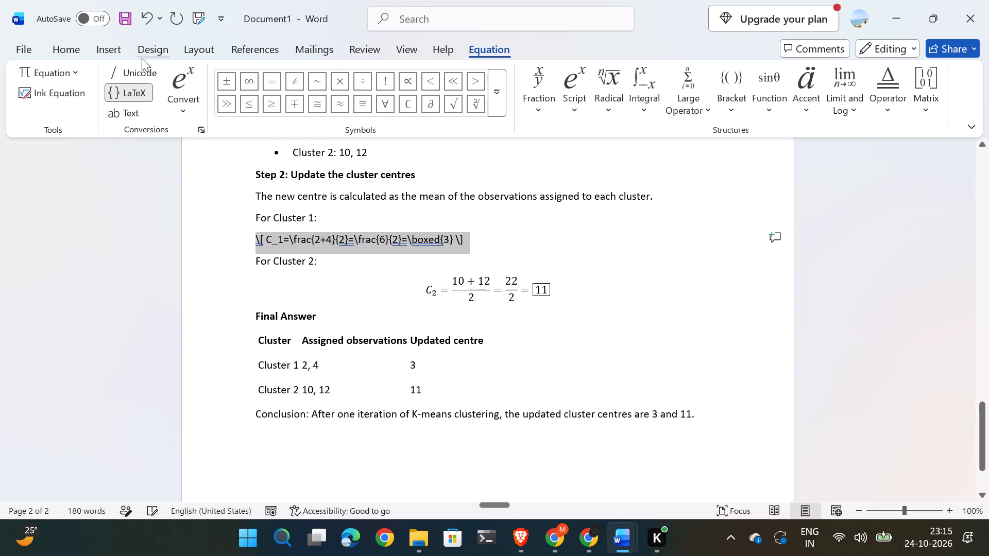
{"action": "left_click", "coordinate": [80, 47]}
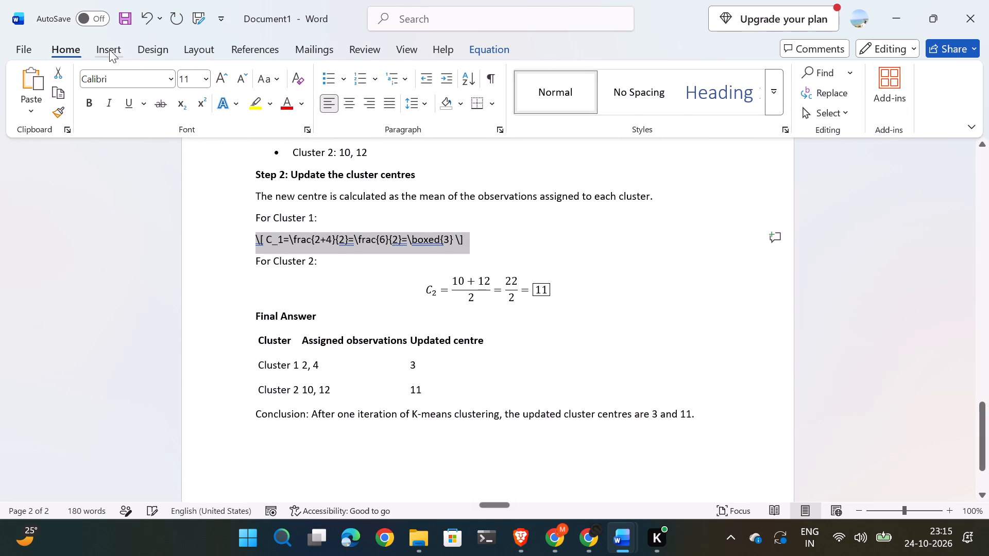
{"action": "left_click", "coordinate": [109, 49]}
{"action": "left_click", "coordinate": [817, 75]}
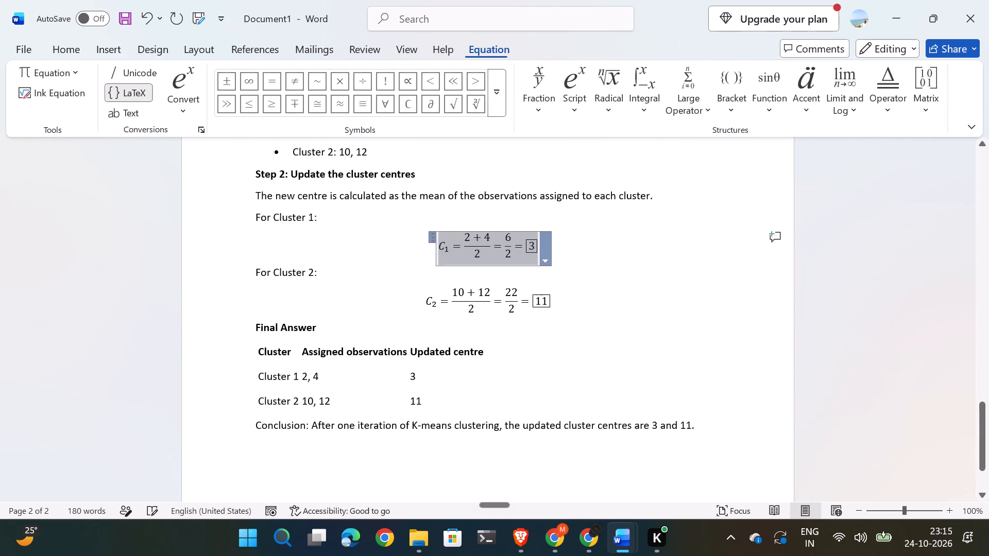
Apply the plain grid table style with full borders to the Observation, distances and Cluster table in Step 1.
{"action": "scroll", "coordinate": [329, 279], "scroll_direction": "up", "scroll_amount": 4}
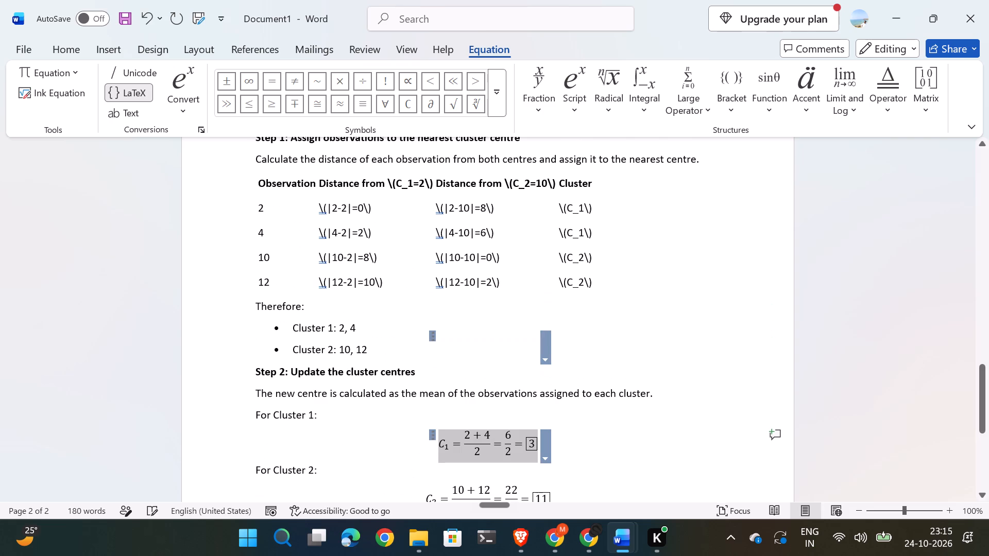
{"action": "left_click", "coordinate": [248, 169]}
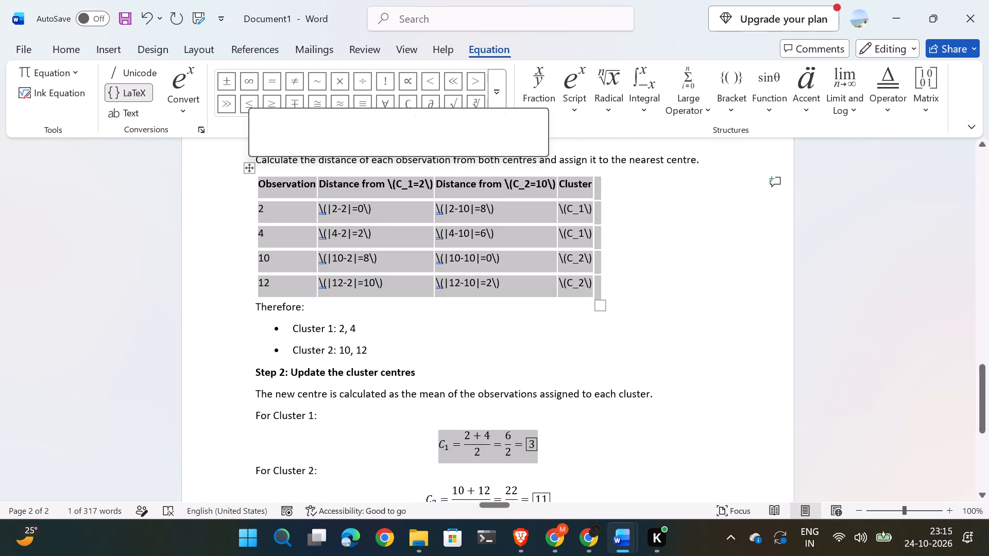
{"action": "left_click", "coordinate": [499, 47]}
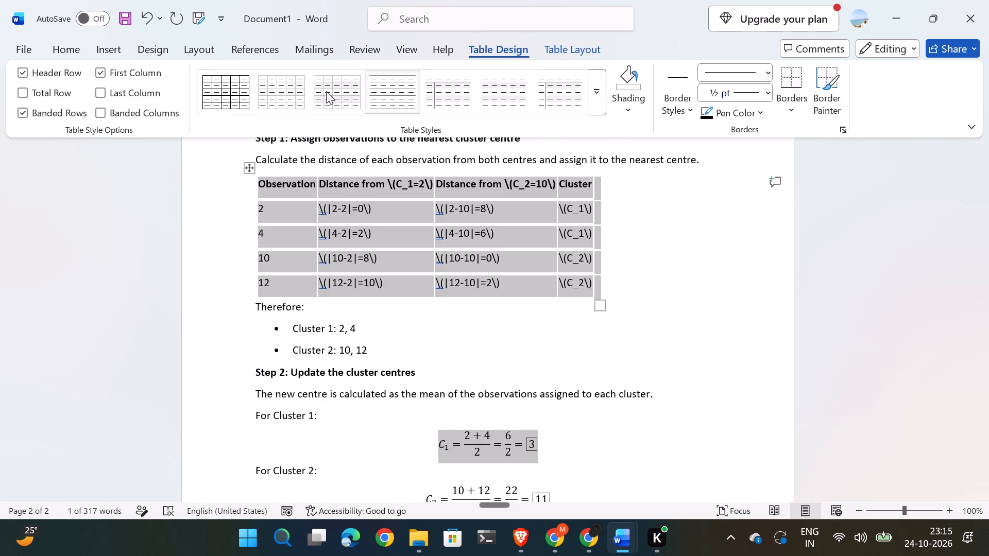
{"action": "left_click", "coordinate": [237, 91]}
{"action": "left_click", "coordinate": [407, 216]}
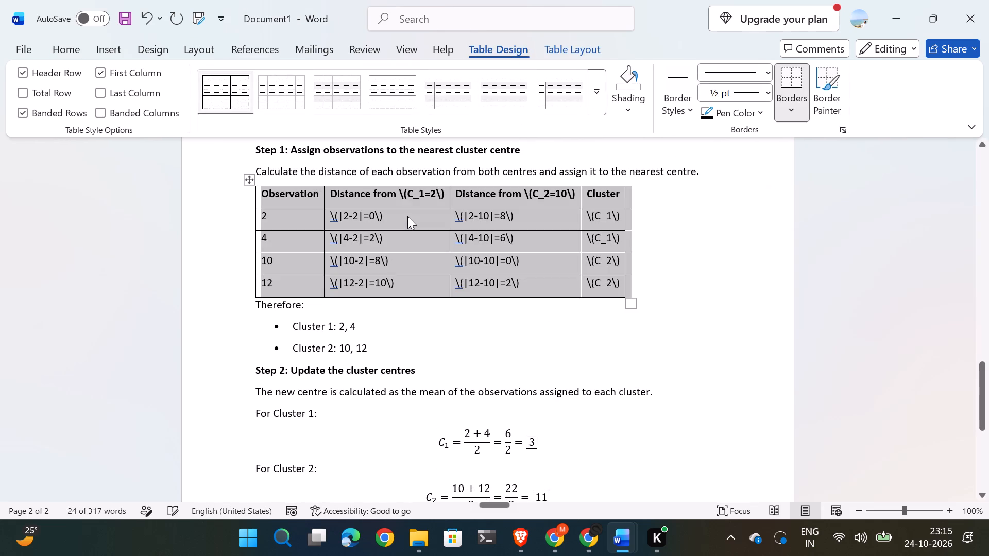
{"action": "left_click", "coordinate": [397, 221]}
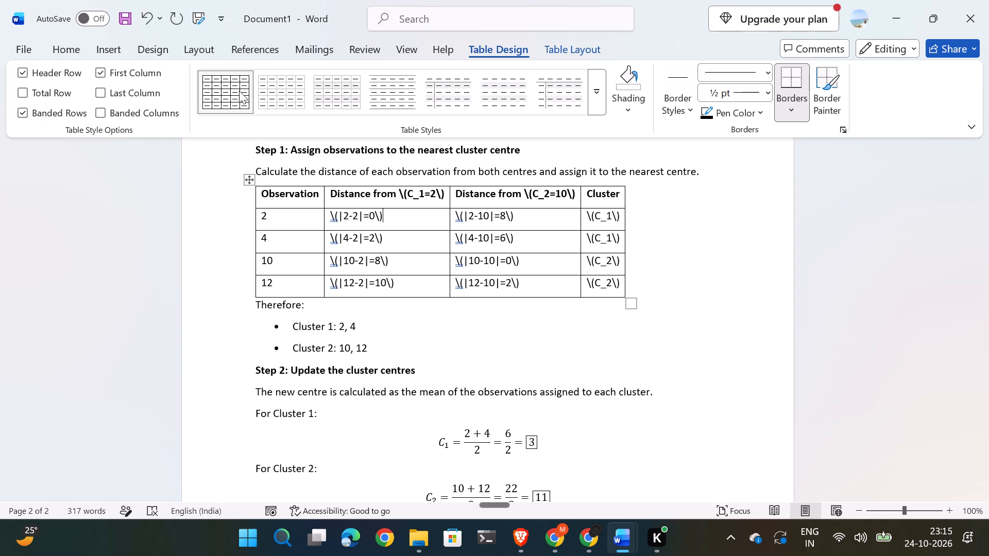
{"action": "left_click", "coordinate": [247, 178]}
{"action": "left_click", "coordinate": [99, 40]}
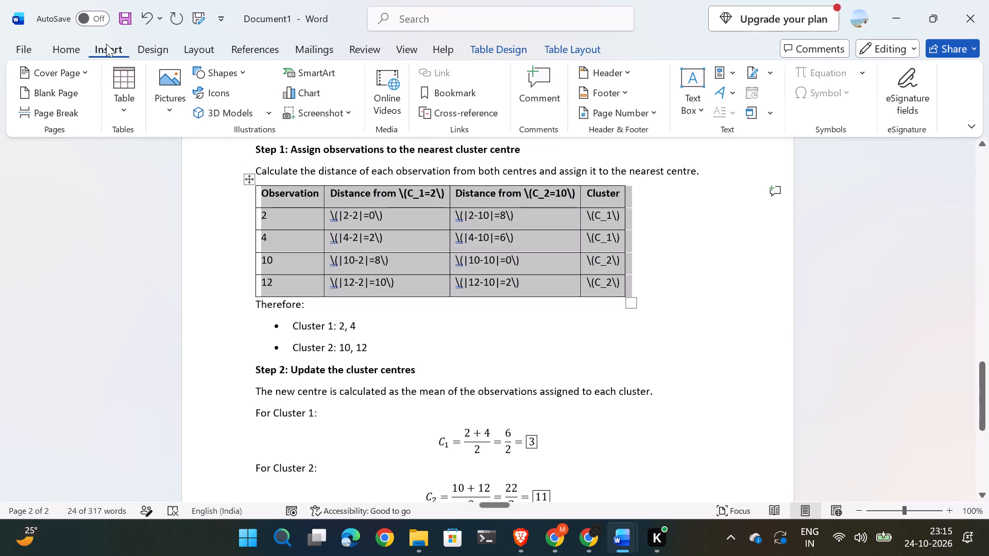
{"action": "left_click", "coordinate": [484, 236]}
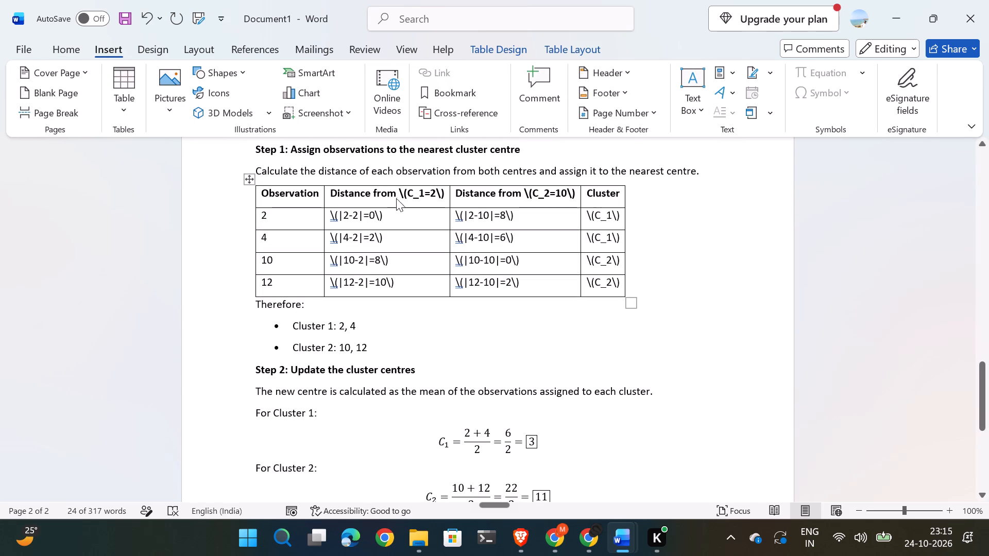
Convert the raw LaTeX C_1=2 and C_2=10 in the two distance column headings of the Step 1 table into formatted equations.
{"action": "left_click_drag", "start_coordinate": [400, 194], "coordinate": [439, 194]}
{"action": "left_click", "coordinate": [828, 72]}
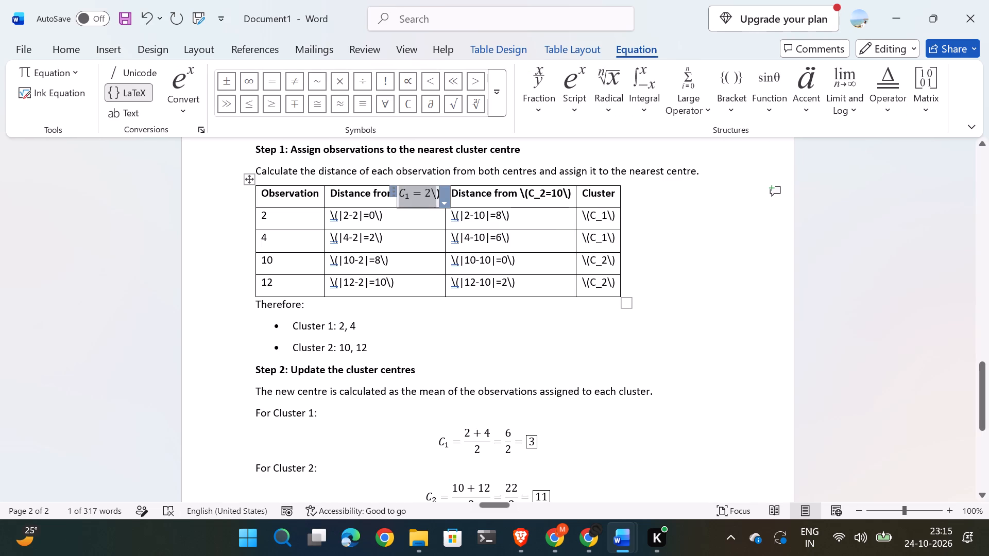
{"action": "left_click_drag", "start_coordinate": [521, 194], "coordinate": [567, 193]}
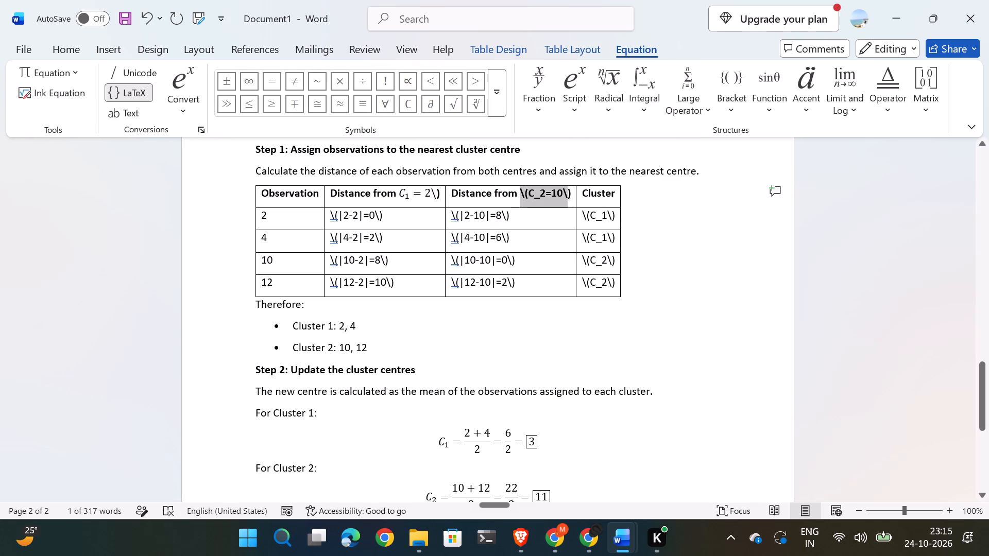
{"action": "left_click", "coordinate": [60, 52]}
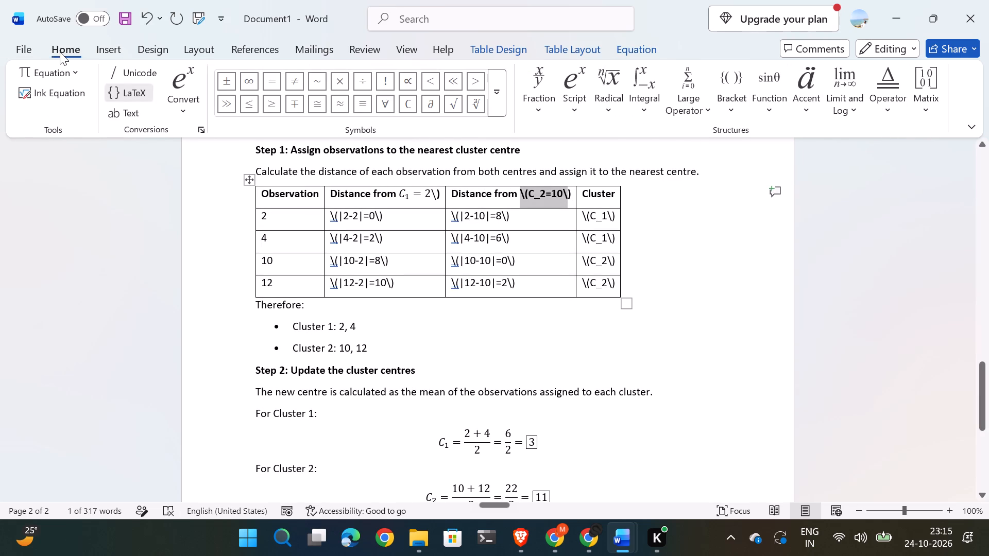
{"action": "left_click", "coordinate": [633, 56]}
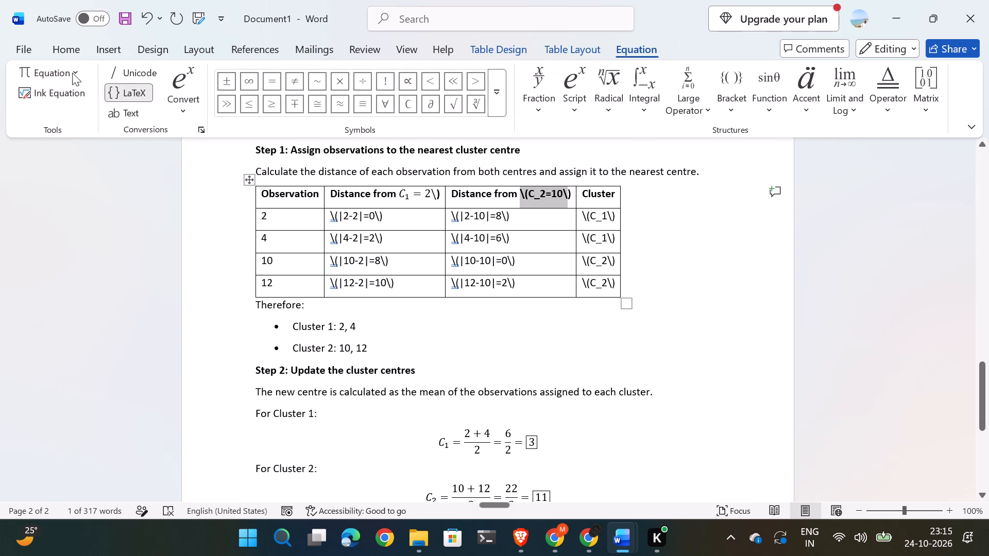
{"action": "left_click", "coordinate": [36, 77]}
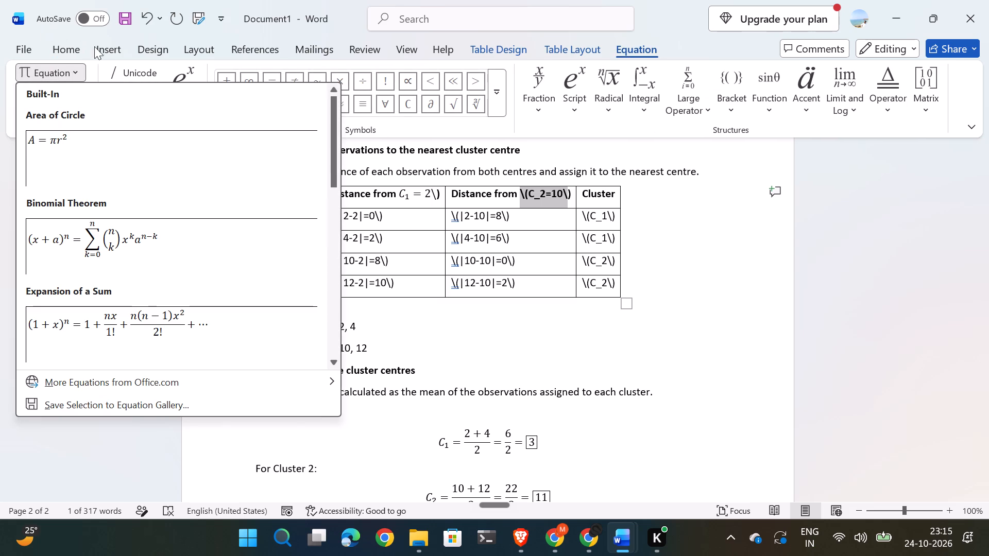
{"action": "left_click", "coordinate": [105, 47]}
{"action": "left_click", "coordinate": [819, 69]}
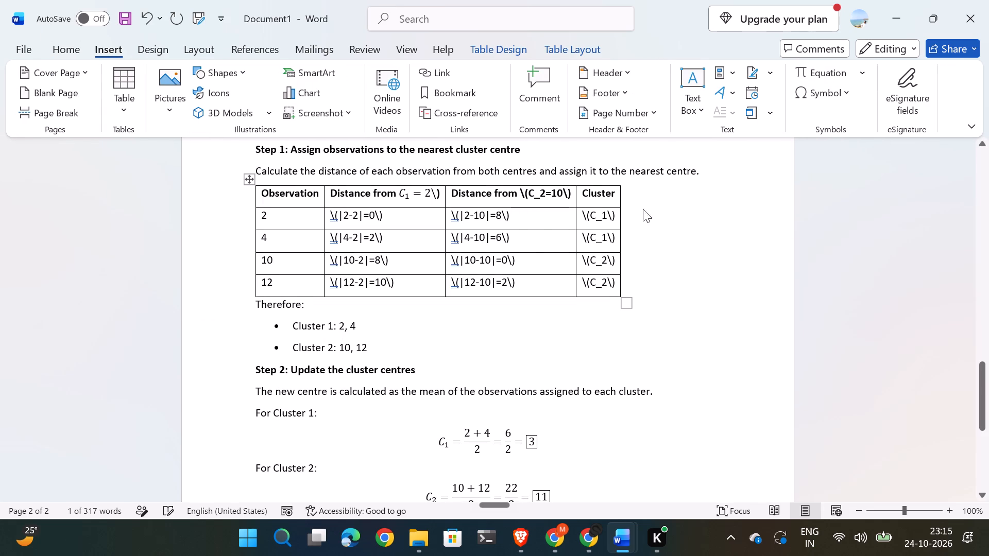
Convert the raw LaTeX C_1 in the Cluster cell for observation 2 into a formatted equation.
{"action": "left_click_drag", "start_coordinate": [580, 216], "coordinate": [615, 215]}
{"action": "left_click", "coordinate": [105, 49]}
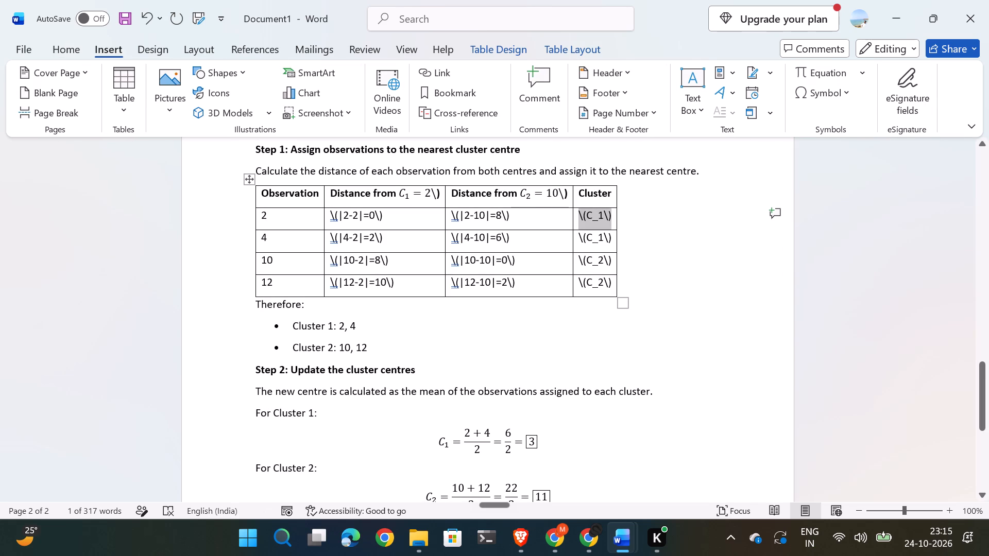
{"action": "key", "text": "alt+equal"}
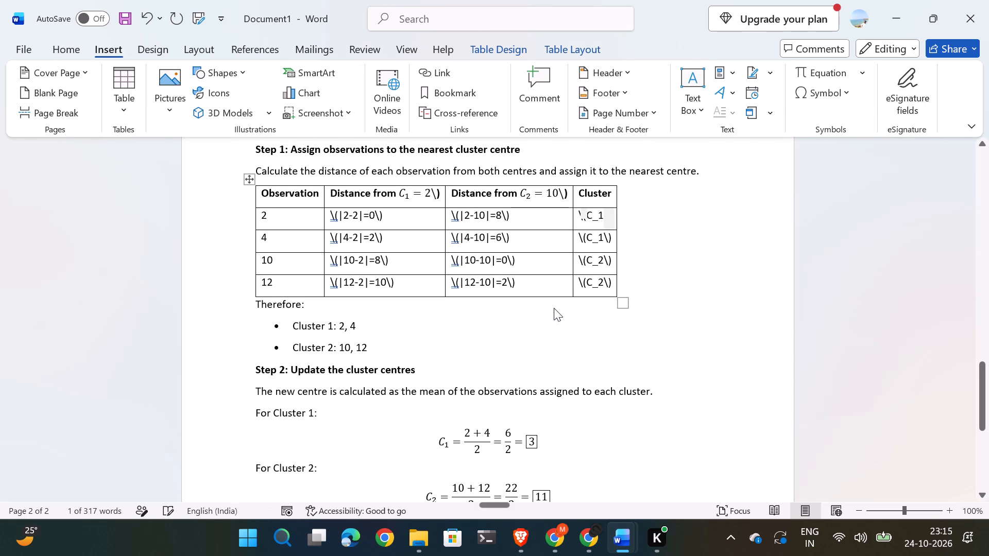
Convert the whole LaTeX expression |2-2|=0, including its closing delimiter, in observation 2's first distance cell into a formatted equation.
{"action": "left_click", "coordinate": [332, 216]}
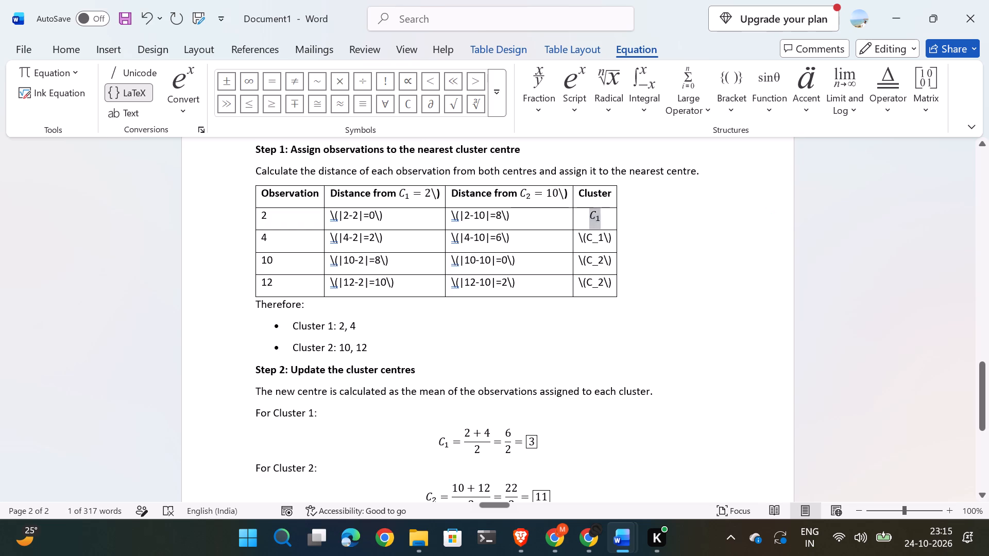
{"action": "key", "text": "Left"}
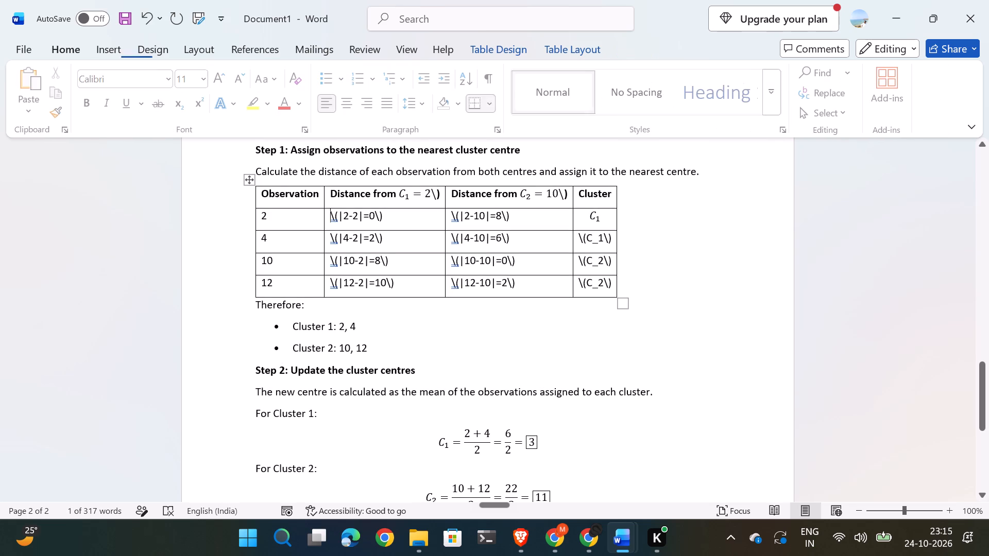
{"action": "key", "text": "ctrl+shift+Right"}
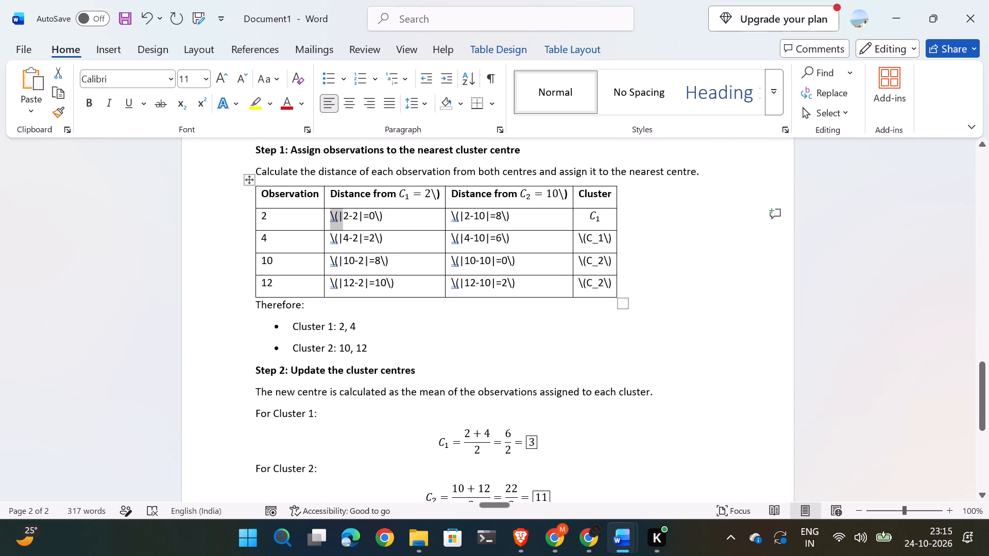
{"action": "key", "text": "ctrl+shift+Right"}
{"action": "key", "text": "ctrl+shift+Right"}
{"action": "key", "text": "ctrl+shift+Right"}
{"action": "key", "text": "ctrl+shift+Right"}
{"action": "key", "text": "ctrl+shift+Right"}
{"action": "key", "text": "ctrl+shift+Right"}
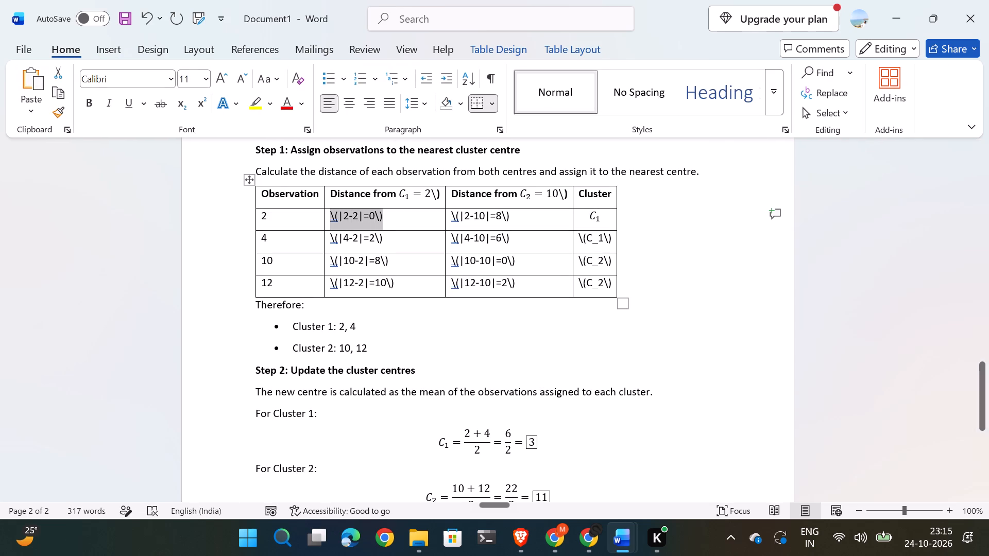
{"action": "key", "text": "shift+Left"}
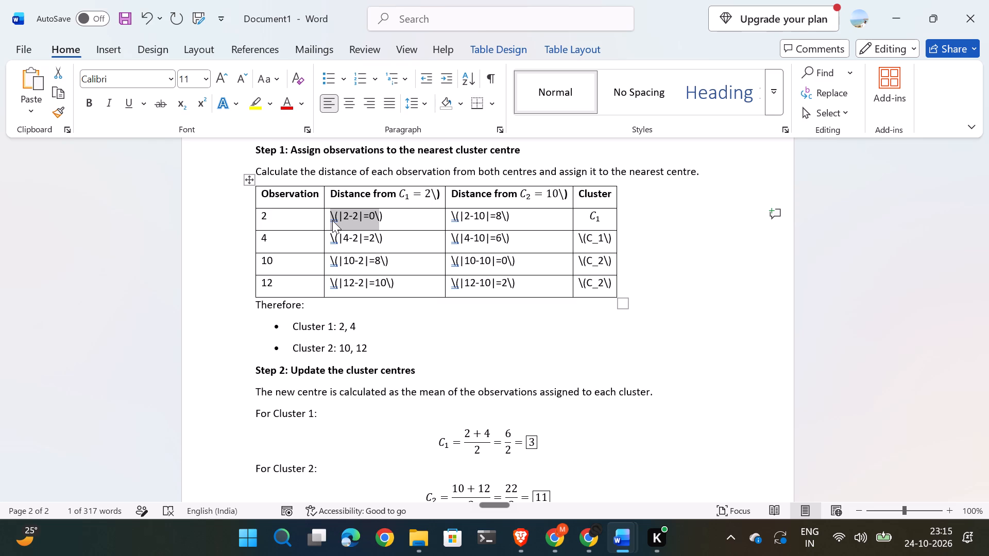
{"action": "key", "text": "alt+equal"}
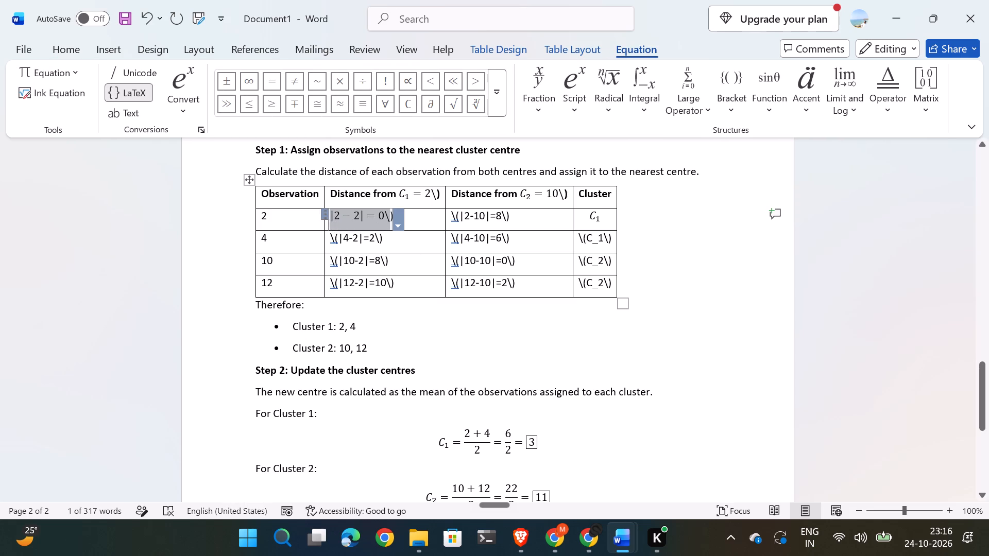
{"action": "key", "text": "ctrl+z"}
{"action": "key", "text": "shift+Right"}
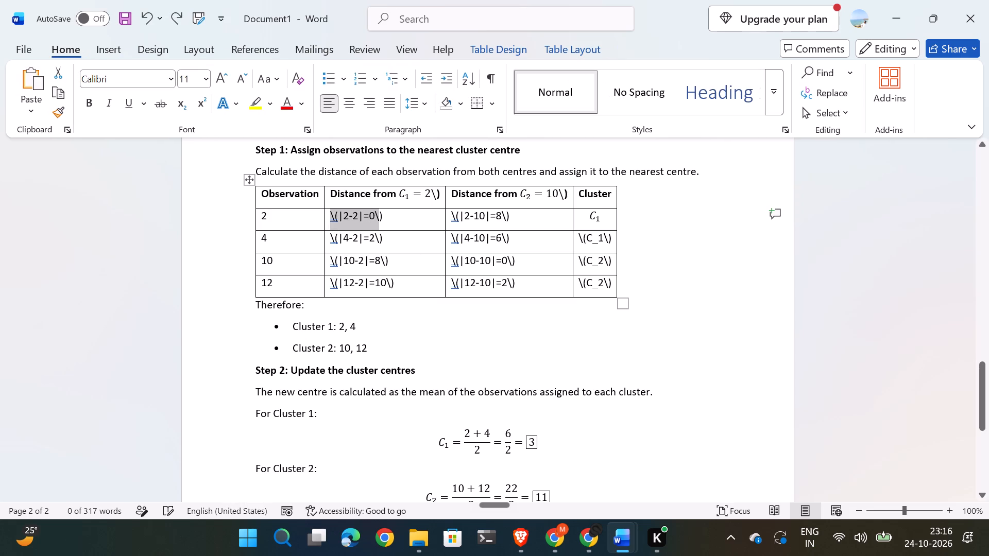
{"action": "key", "text": "alt+equal"}
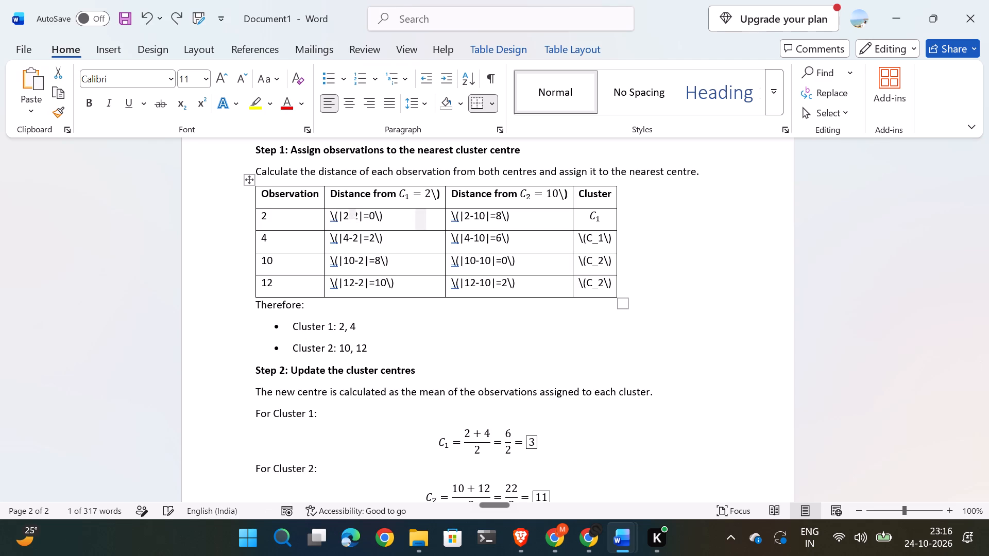
Convert the raw LaTeX distances from C1 for observations 4, 10 and 12 into formatted equations: |4-2|=2, |10-2|=8 and |12-2|=10.
{"action": "left_click_drag", "start_coordinate": [388, 238], "coordinate": [328, 238]}
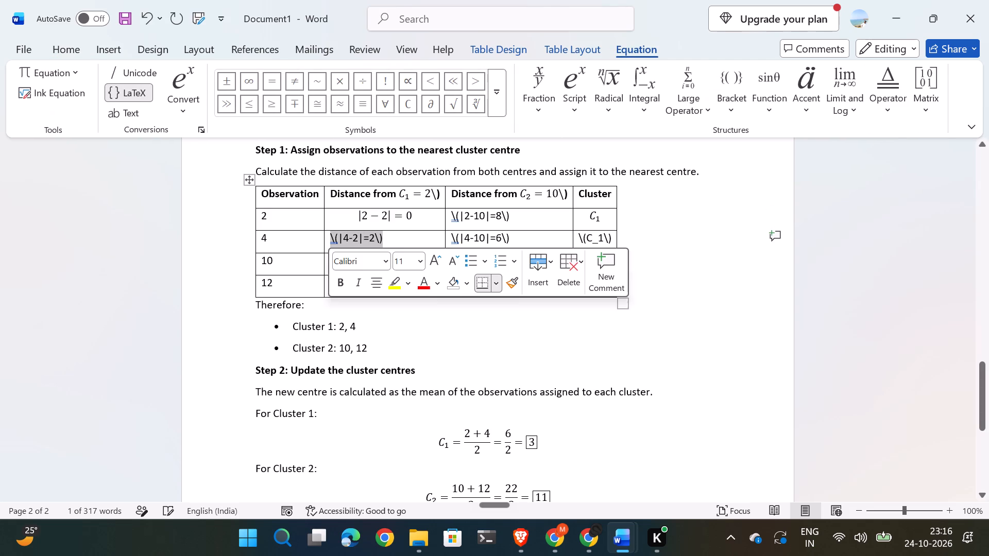
{"action": "key", "text": "alt+equal"}
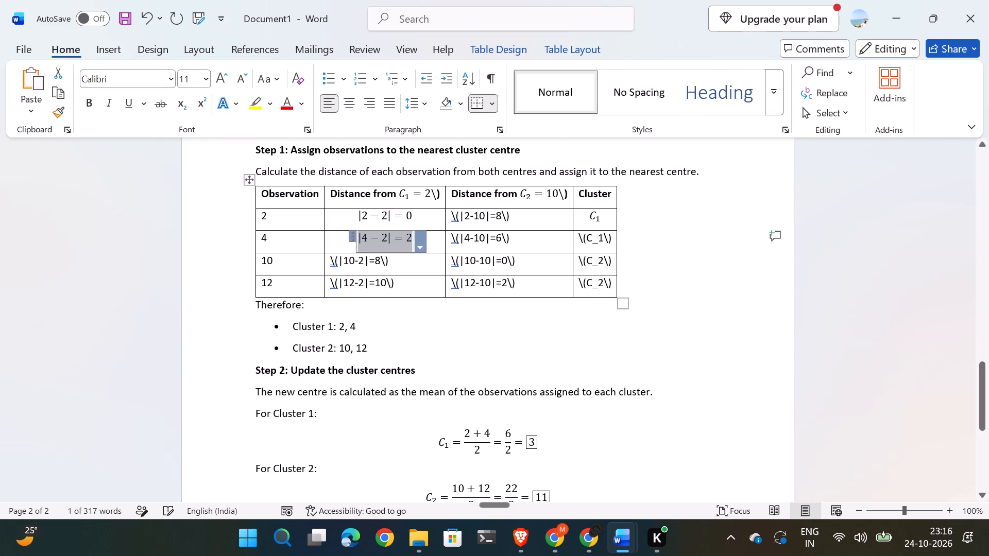
{"action": "left_click_drag", "start_coordinate": [394, 265], "coordinate": [328, 264]}
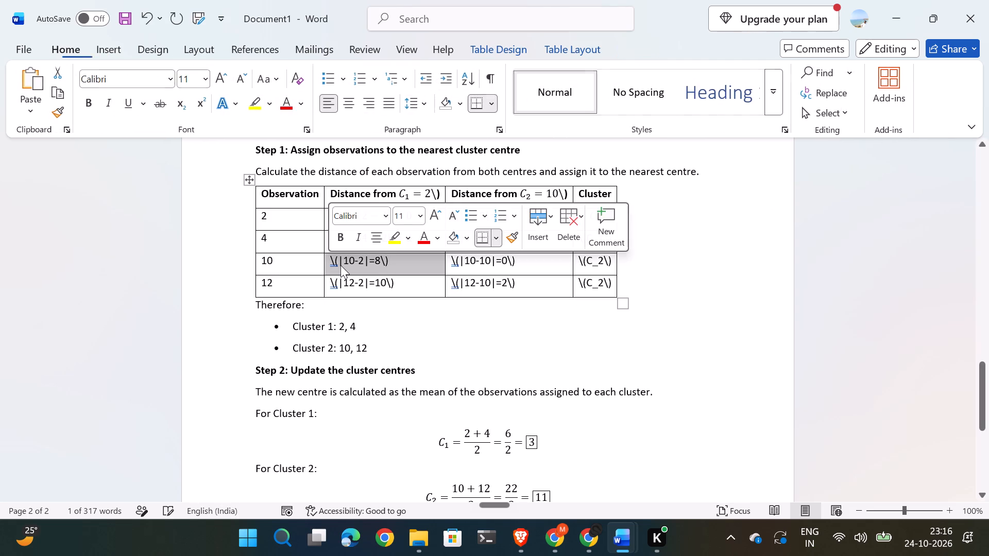
{"action": "key", "text": "alt+equal"}
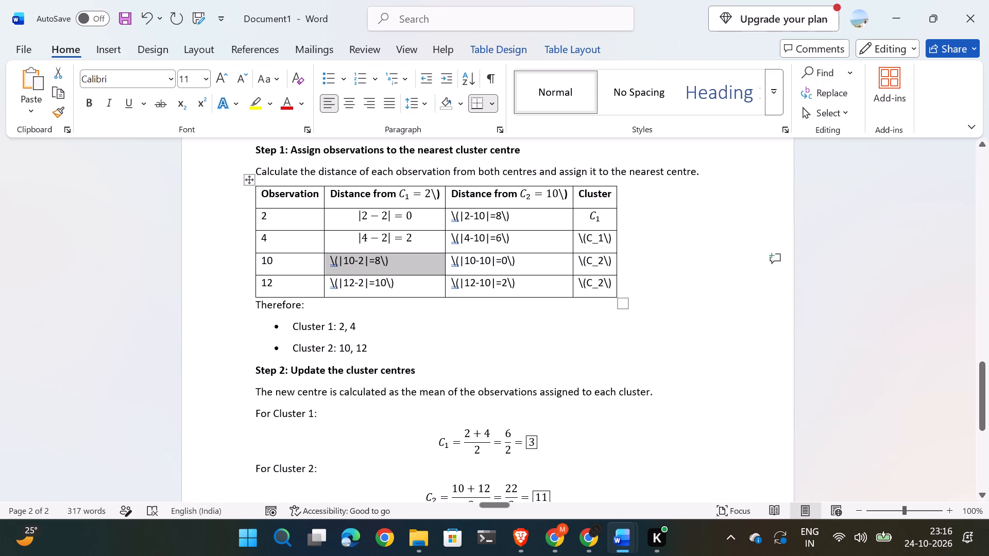
{"action": "left_click", "coordinate": [406, 286]}
{"action": "left_click_drag", "start_coordinate": [388, 260], "coordinate": [338, 265]}
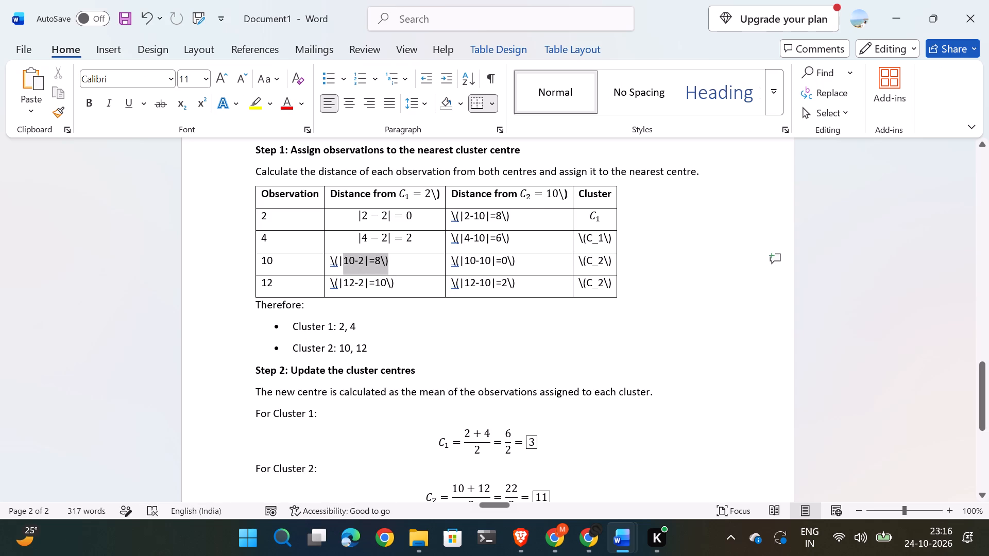
{"action": "left_click_drag", "start_coordinate": [338, 265], "coordinate": [335, 265]}
{"action": "key", "text": "alt+equal"}
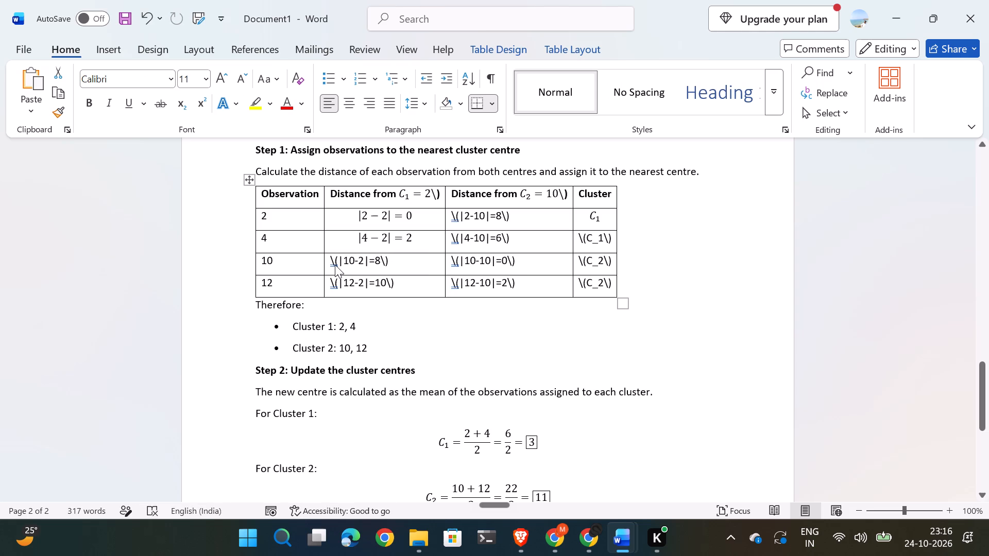
{"action": "left_click", "coordinate": [394, 284]}
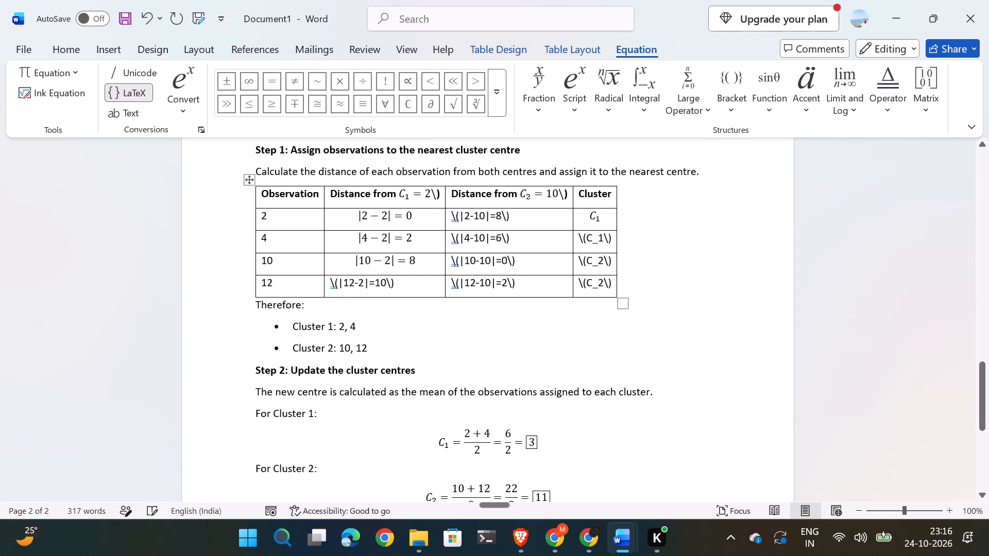
{"action": "left_click_drag", "start_coordinate": [396, 285], "coordinate": [332, 282]}
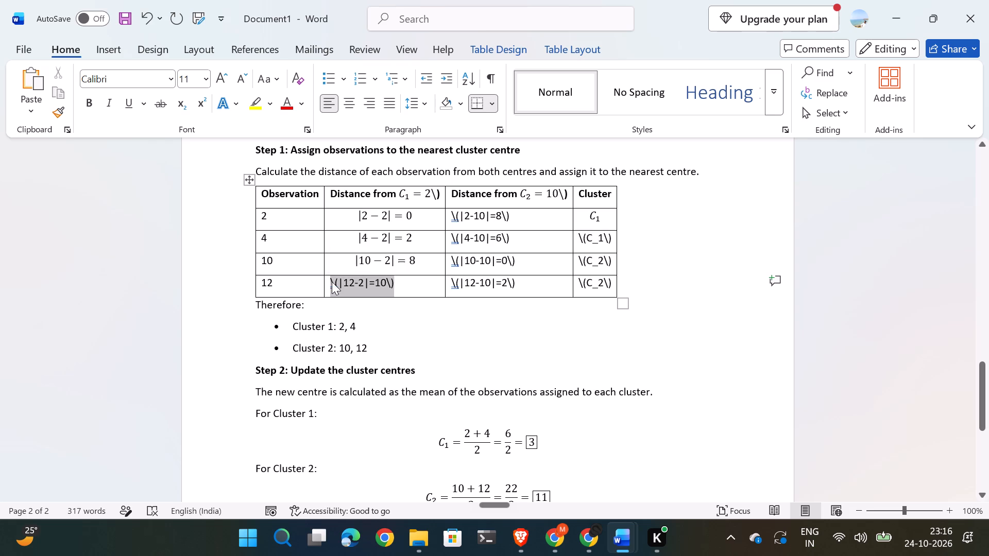
{"action": "key", "text": "alt+equal"}
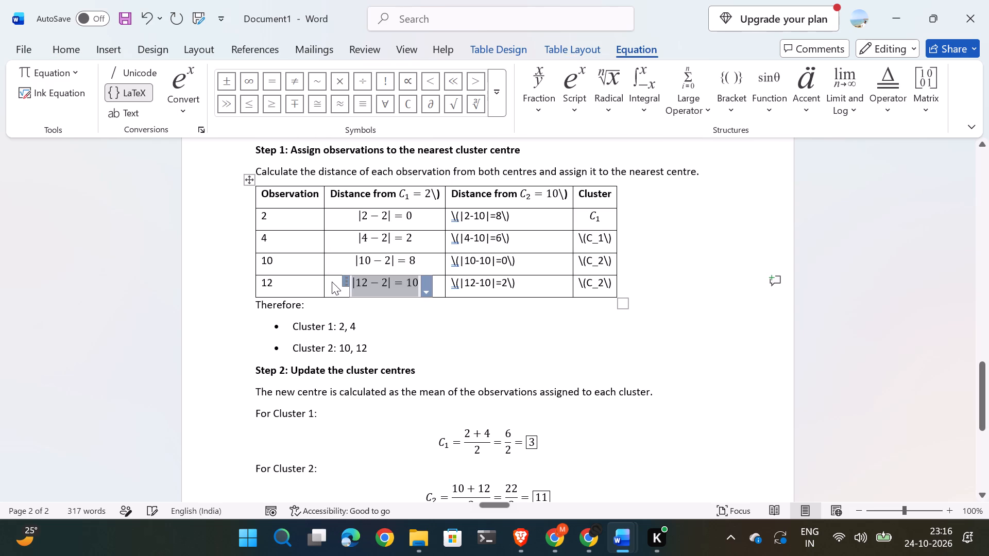
Convert the raw LaTeX |2-10|=8 in observation 2's distance from C2 cell into a formatted equation.
{"action": "left_click", "coordinate": [501, 215]}
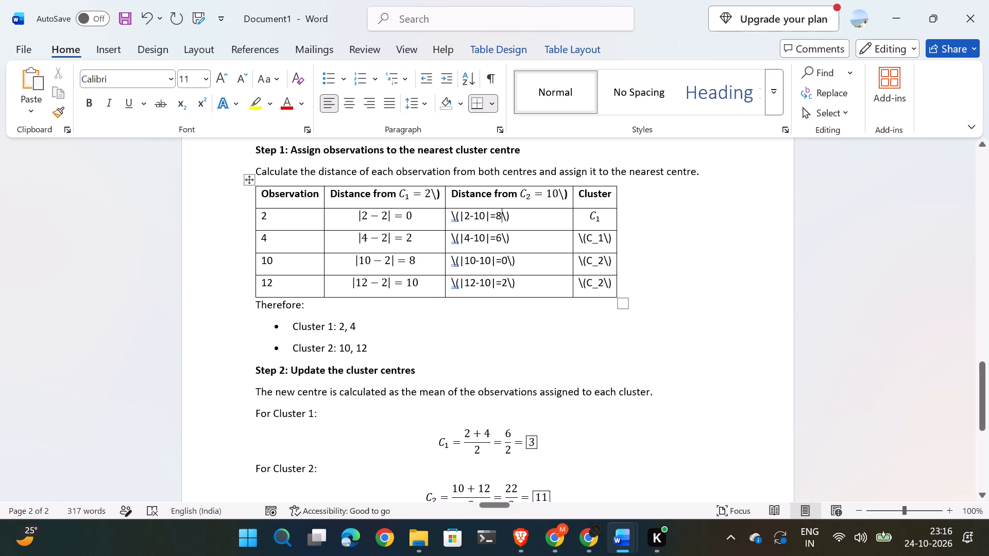
{"action": "key", "text": "Right"}
{"action": "key", "text": "Right"}
{"action": "key", "text": "ctrl+shift+Left"}
{"action": "key", "text": "ctrl+shift+Left"}
{"action": "key", "text": "ctrl+shift+Left"}
{"action": "key", "text": "ctrl+shift+Left"}
{"action": "key", "text": "shift+Left"}
{"action": "key", "text": "shift+Left"}
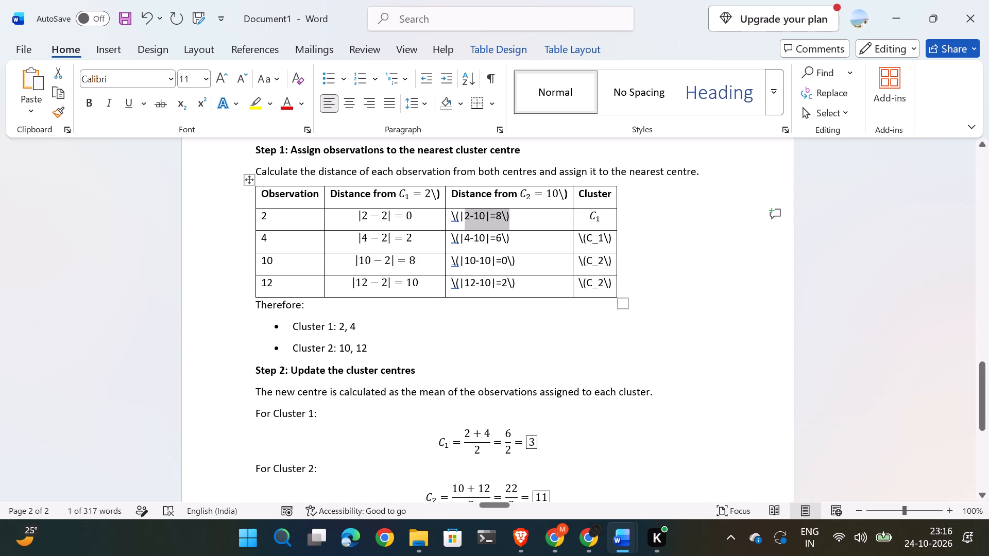
{"action": "key", "text": "shift+Left"}
{"action": "key", "text": "shift+Left"}
{"action": "key", "text": "shift+Left"}
{"action": "key", "text": "alt+equal"}
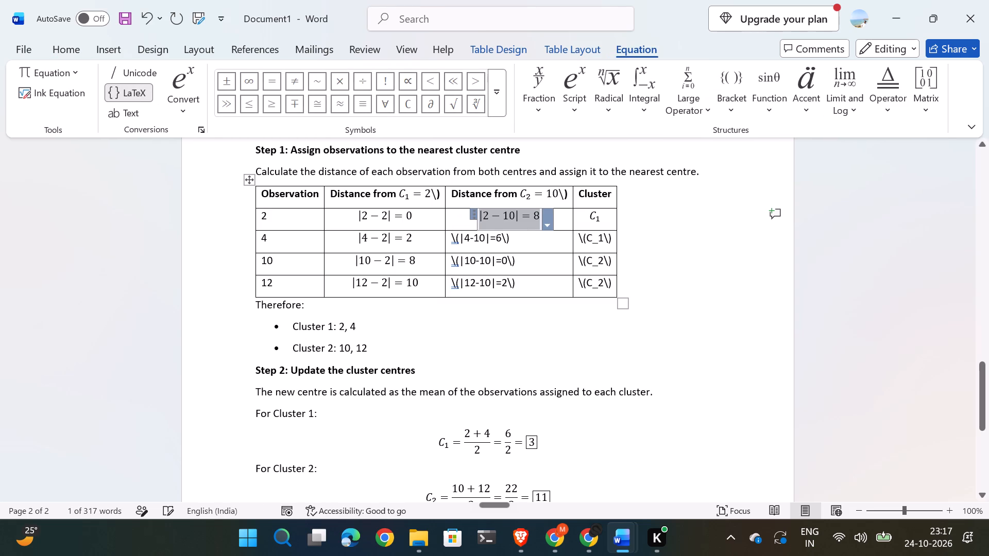
Convert the raw LaTeX |4-10|=6 in observation 4's distance from C2 cell into a formatted equation.
{"action": "left_click", "coordinate": [523, 242]}
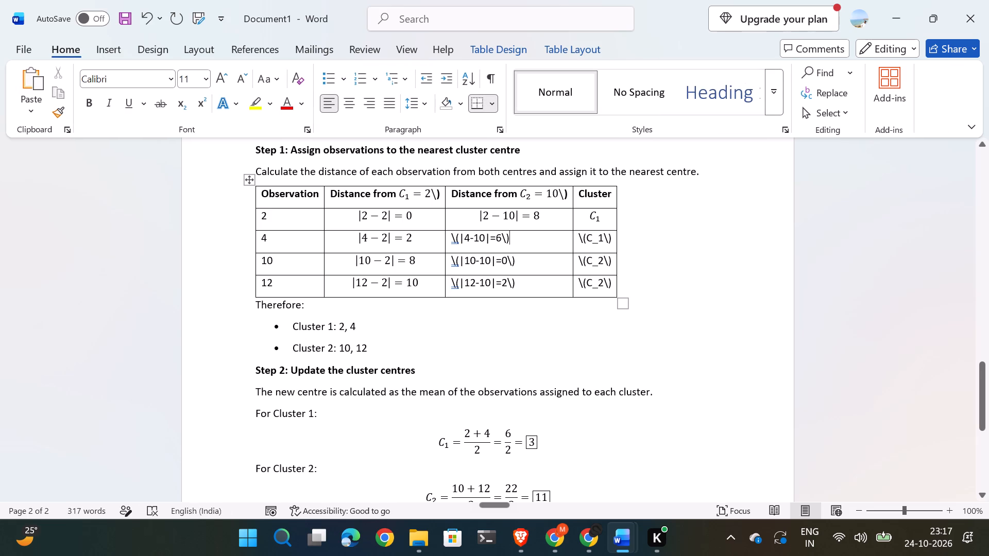
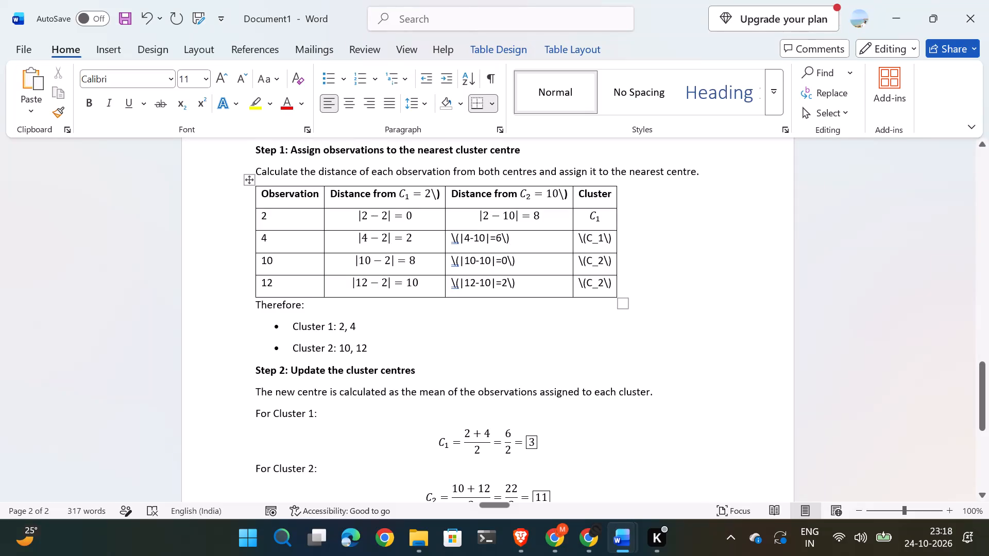
Convert the whole raw LaTeX expression |4-10|=6 in observation 4's distance from C2 cell into a formatted equation.
{"action": "key", "text": "shift+Left"}
{"action": "key", "text": "shift+Left"}
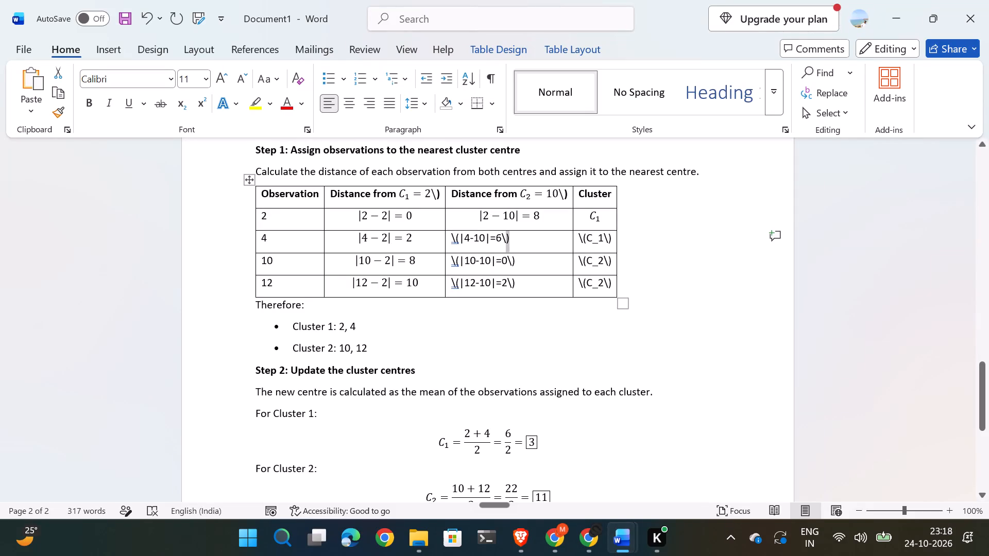
{"action": "key", "text": "shift+Left"}
{"action": "key", "text": "shift+Left"}
{"action": "key", "text": "shift+Left"}
{"action": "key", "text": "shift+Left"}
{"action": "key", "text": "shift+Left"}
{"action": "key", "text": "shift+Left"}
{"action": "key", "text": "shift+Left"}
{"action": "key", "text": "shift+Left"}
{"action": "key", "text": "shift+Left"}
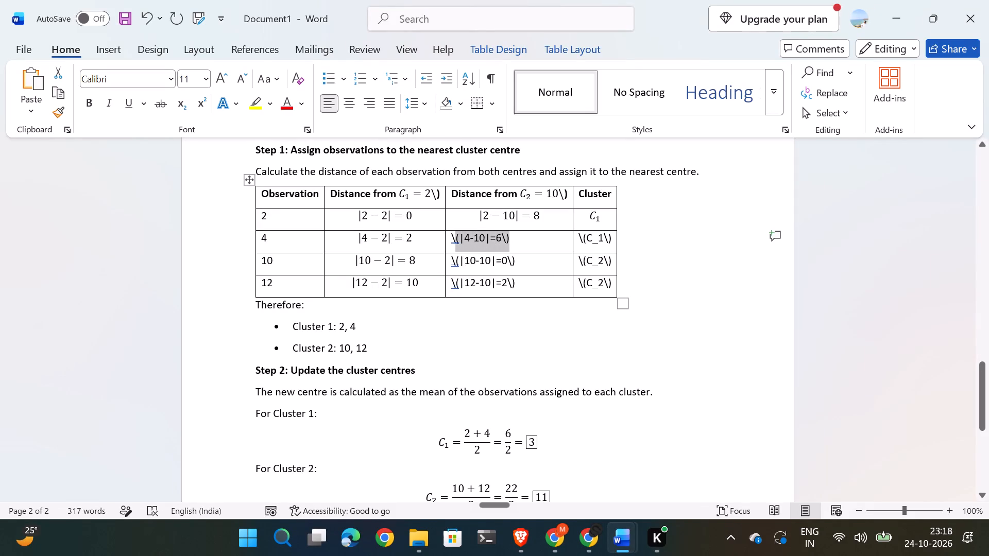
{"action": "key", "text": "shift+Left"}
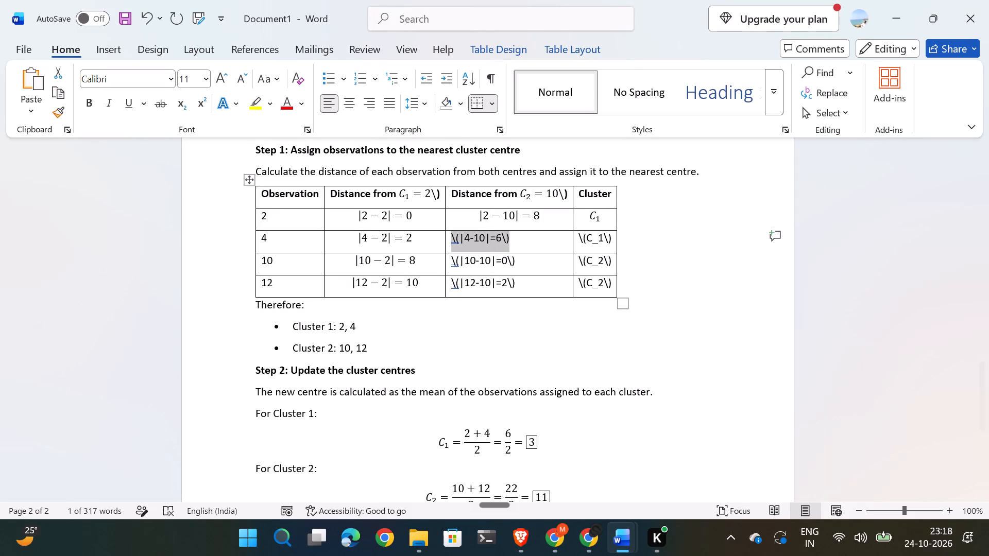
{"action": "key", "text": "ctrl+alt+equal"}
{"action": "key", "text": "ctrl+z"}
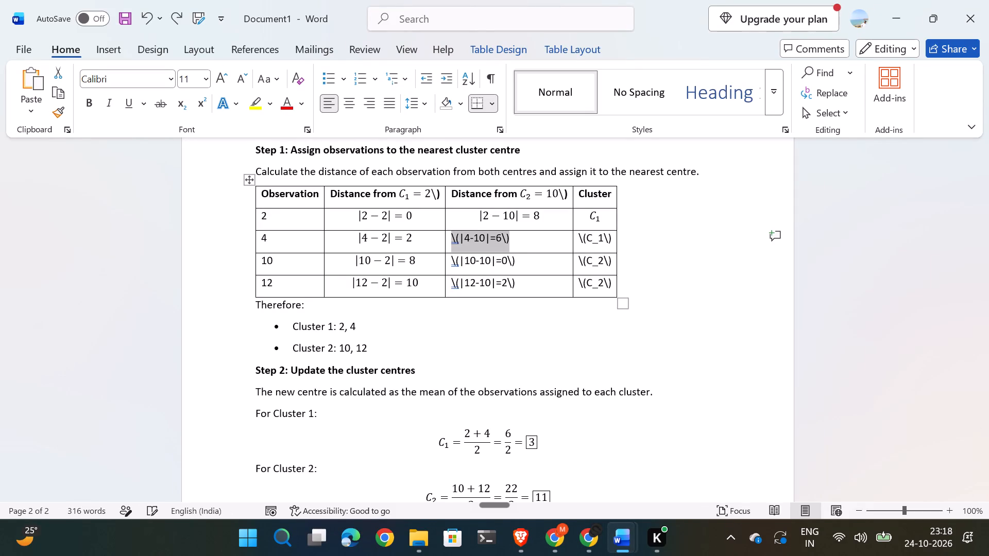
{"action": "key", "text": "ctrl+alt+equal"}
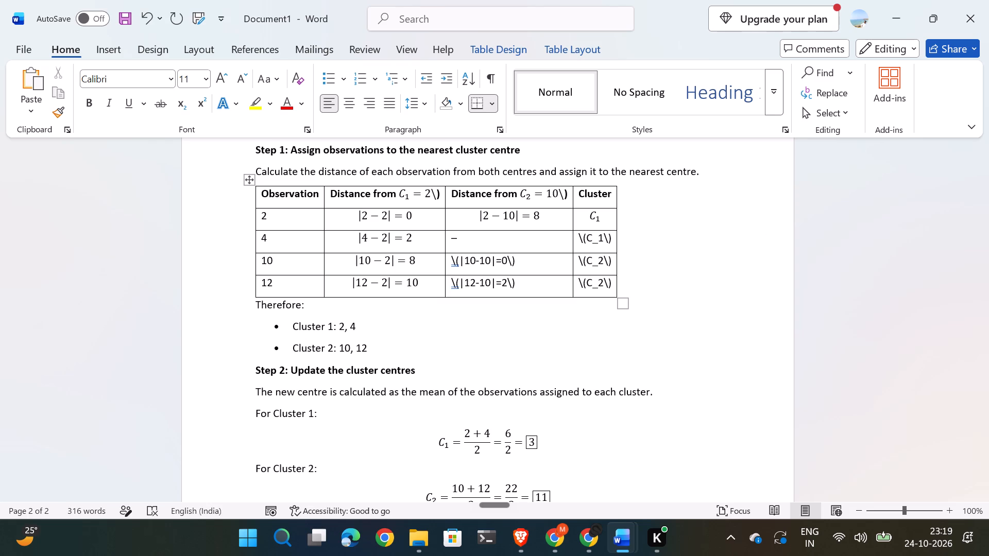
{"action": "key", "text": "ctrl+z"}
{"action": "key", "text": "alt+equal"}
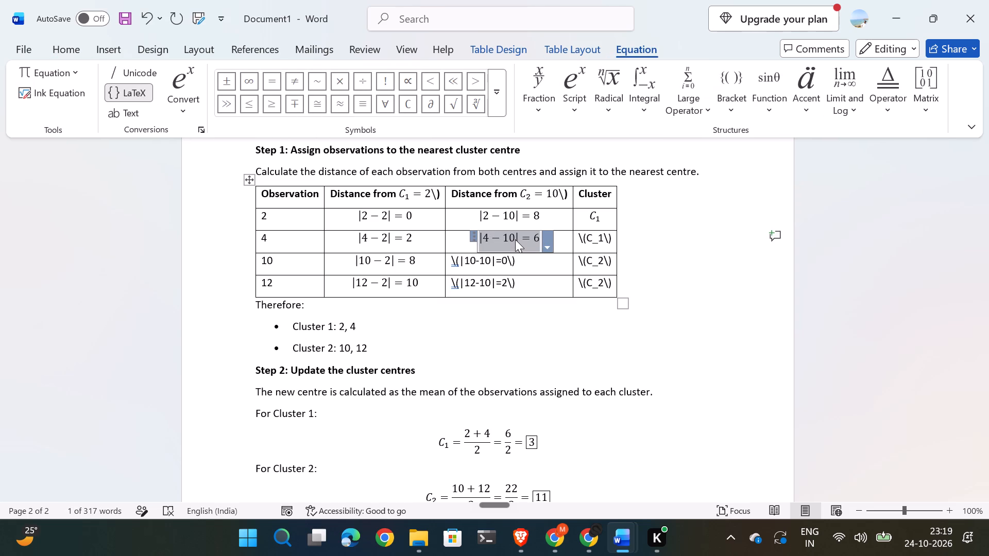
Convert the raw LaTeX |10-10|=0 in observation 10's distance from C2 cell into a formatted equation.
{"action": "left_click", "coordinate": [516, 259]}
{"action": "key", "text": "shift+Left"}
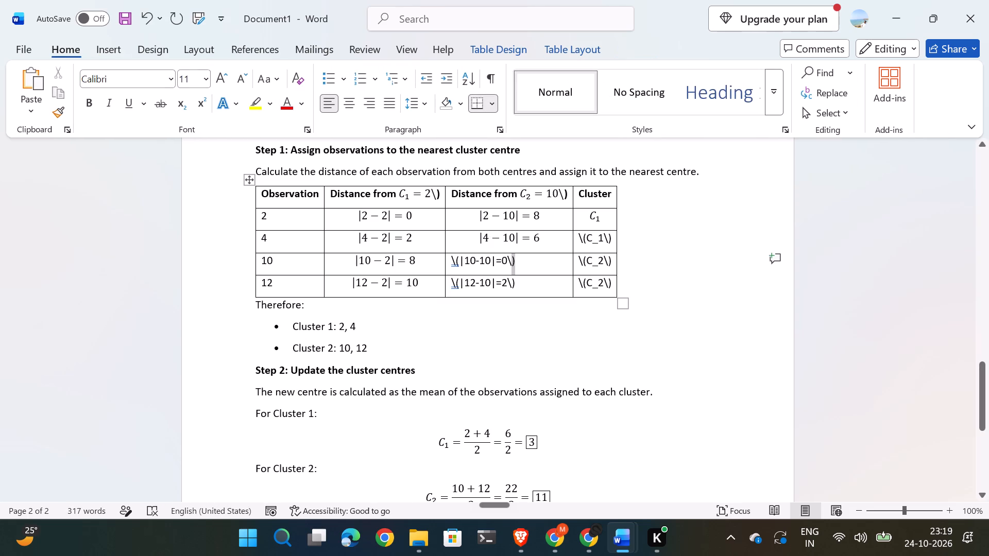
{"action": "key", "text": "shift+Left"}
{"action": "key", "text": "shift+Left"}
{"action": "key", "text": "shift+Left"}
{"action": "key", "text": "shift+Left"}
{"action": "key", "text": "shift+Left"}
{"action": "key", "text": "shift+Left"}
{"action": "key", "text": "shift+Left"}
{"action": "key", "text": "shift+Left"}
{"action": "key", "text": "shift+Left"}
{"action": "key", "text": "shift+Left"}
{"action": "key", "text": "shift+Left"}
{"action": "key", "text": "shift+Left"}
{"action": "key", "text": "shift+Left"}
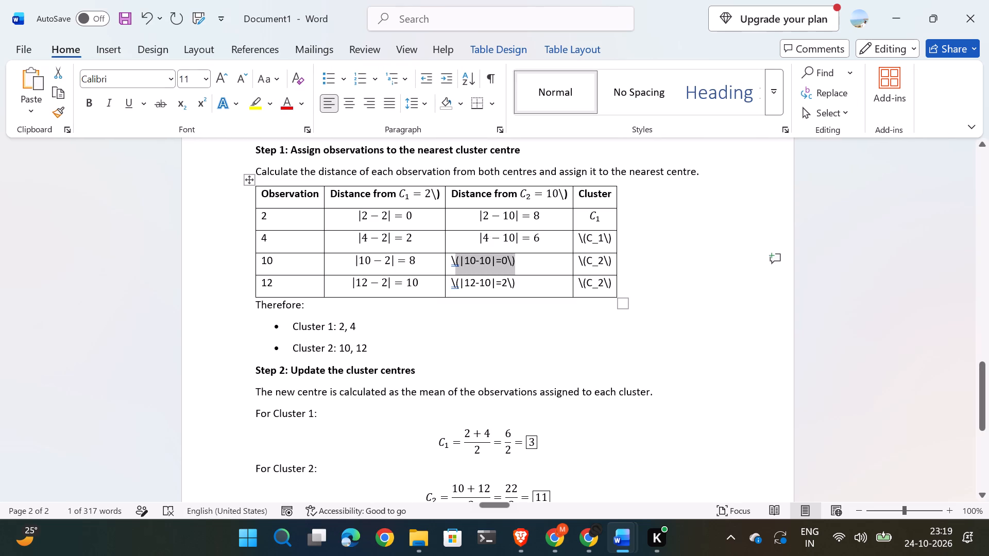
{"action": "key", "text": "shift+Left"}
{"action": "key", "text": "alt+equal"}
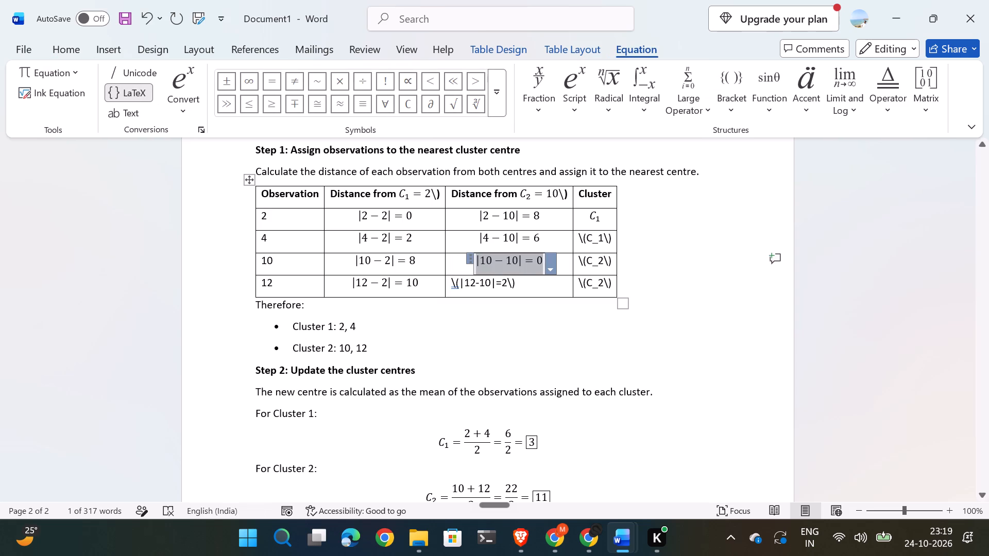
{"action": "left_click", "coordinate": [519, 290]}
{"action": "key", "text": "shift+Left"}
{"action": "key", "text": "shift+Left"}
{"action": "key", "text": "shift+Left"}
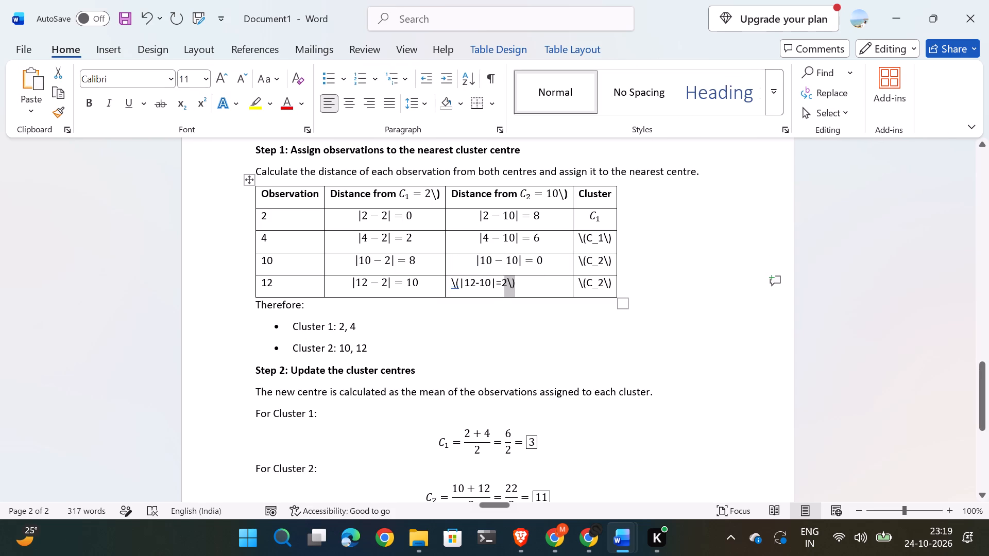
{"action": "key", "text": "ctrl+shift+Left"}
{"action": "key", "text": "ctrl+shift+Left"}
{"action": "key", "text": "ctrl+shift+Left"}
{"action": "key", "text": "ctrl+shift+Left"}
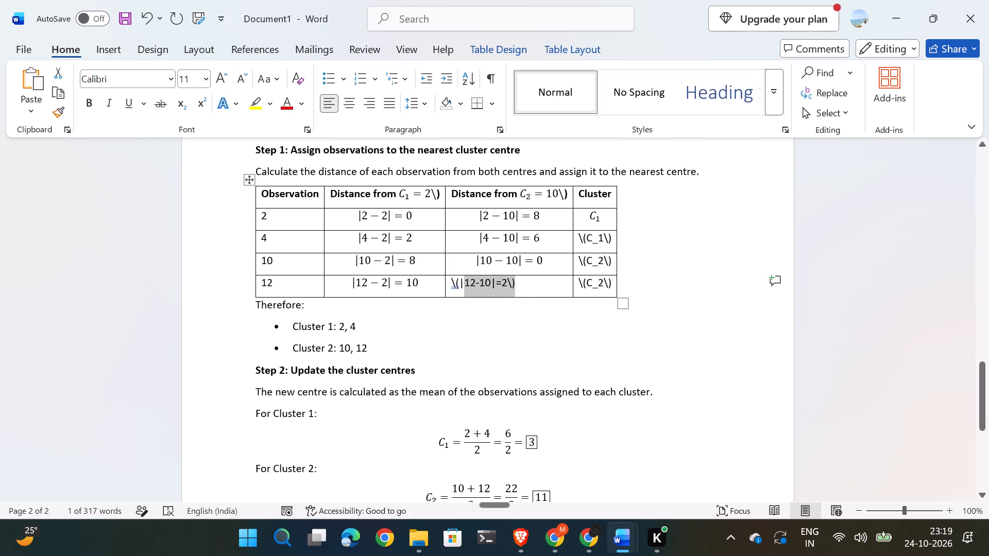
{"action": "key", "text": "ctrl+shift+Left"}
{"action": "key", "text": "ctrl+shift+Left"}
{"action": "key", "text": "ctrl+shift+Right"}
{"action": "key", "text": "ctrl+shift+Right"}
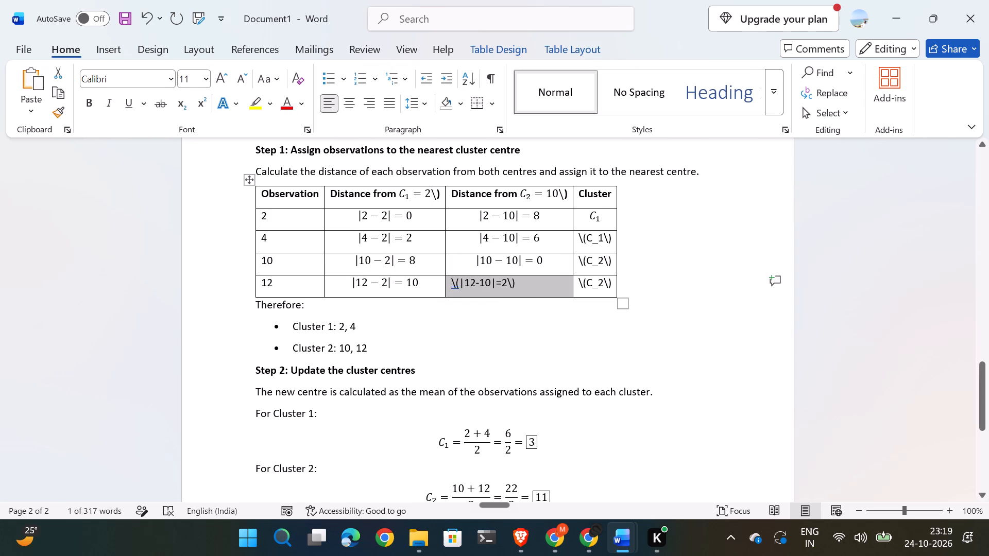
Convert the raw LaTeX |12-10|=2 in observation 12's distance from C2 cell into a formatted equation.
{"action": "left_click", "coordinate": [519, 291]}
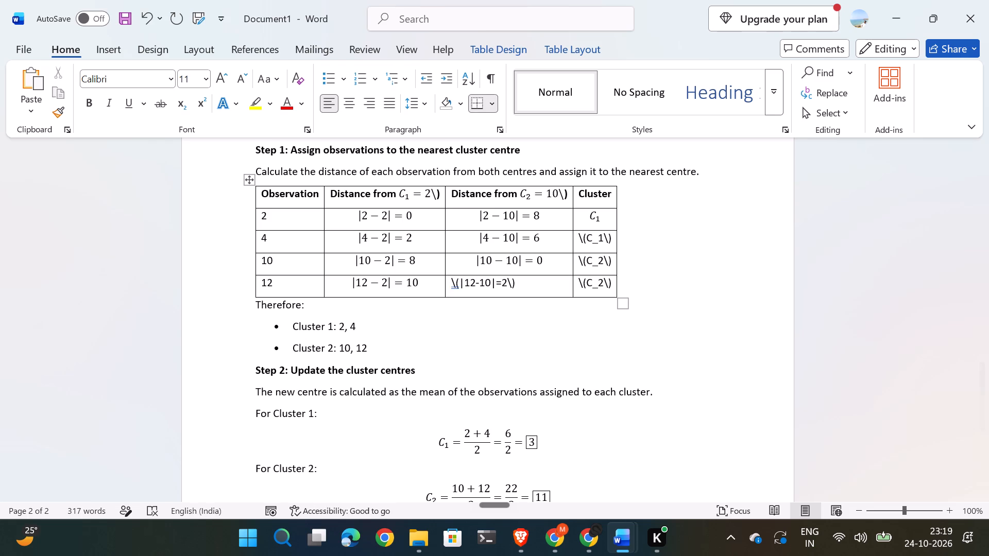
{"action": "key", "text": "shift+Left"}
{"action": "key", "text": "shift+Left"}
{"action": "key", "text": "shift+Left"}
{"action": "key", "text": "shift+Left"}
{"action": "key", "text": "shift+Left"}
{"action": "key", "text": "shift+Left"}
{"action": "key", "text": "shift+Left"}
{"action": "key", "text": "shift+Left"}
{"action": "key", "text": "shift+Left"}
{"action": "key", "text": "shift+Left"}
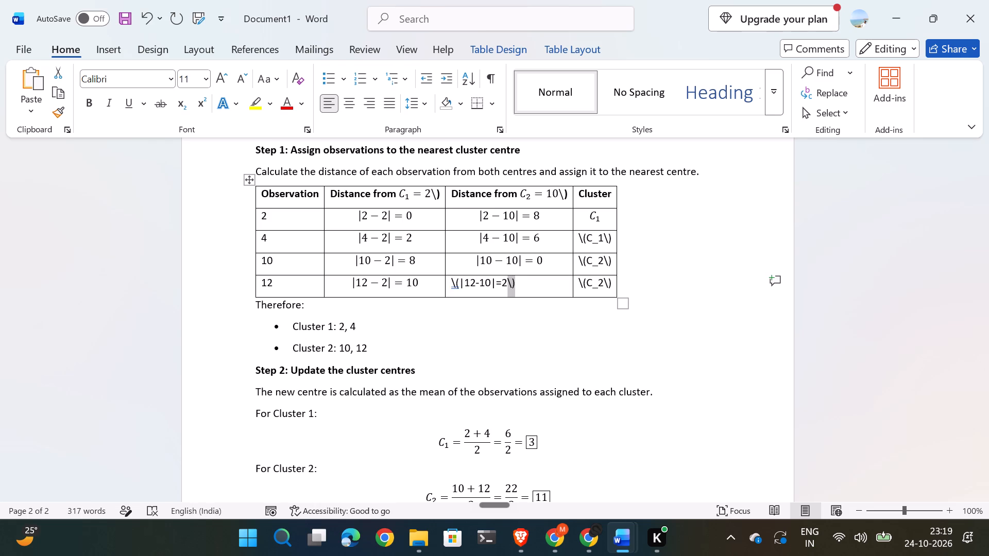
{"action": "key", "text": "shift+Left"}
{"action": "key", "text": "shift+Left"}
{"action": "key", "text": "shift+Left"}
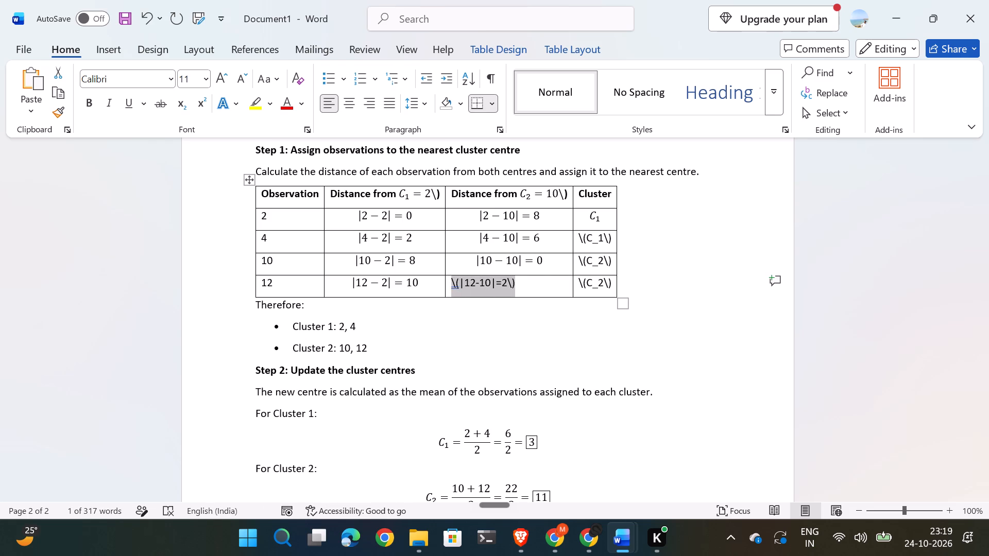
{"action": "key", "text": "alt+equal"}
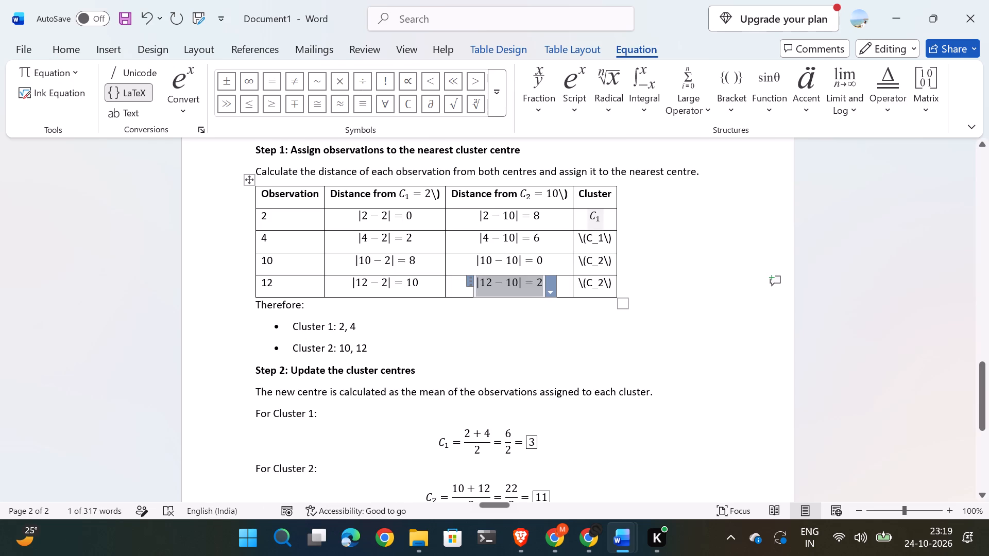
Convert the raw LaTeX C_1 in observation 4's Cluster cell into a formatted equation.
{"action": "left_click", "coordinate": [608, 239]}
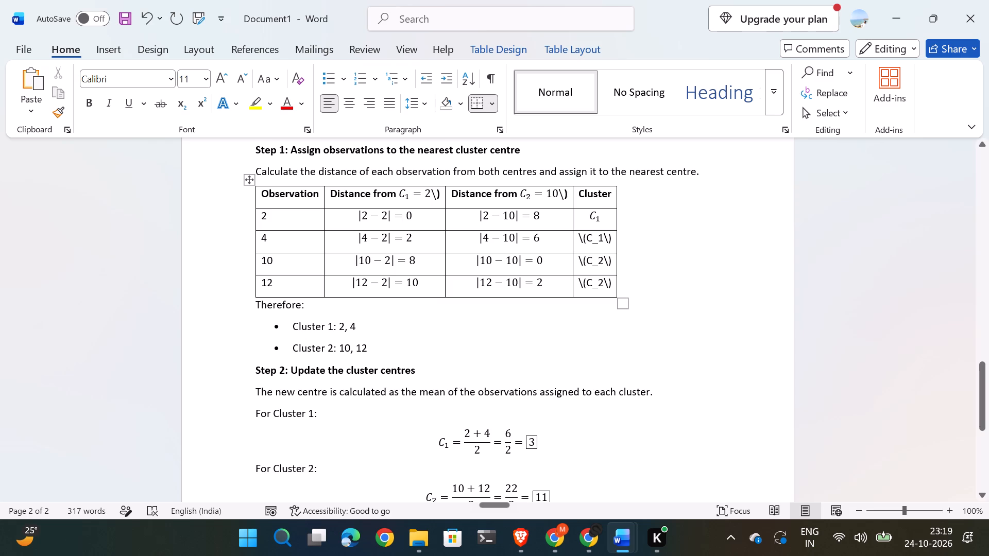
{"action": "left_click", "coordinate": [601, 241]}
{"action": "key", "text": "Right"}
{"action": "key", "text": "Right"}
{"action": "key", "text": "Right"}
{"action": "key", "text": "ctrl+shift+Left"}
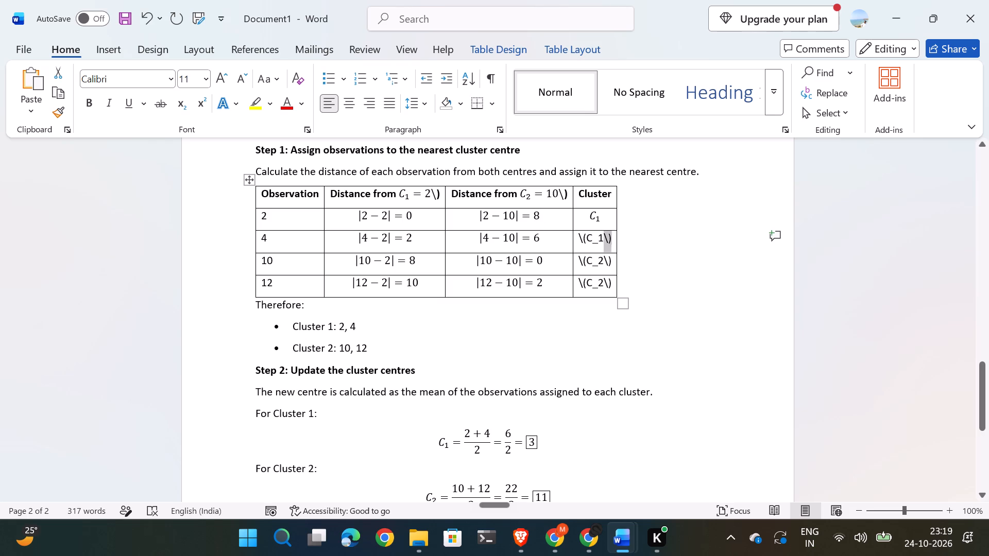
{"action": "key", "text": "shift+Left"}
{"action": "key", "text": "shift+Left"}
{"action": "key", "text": "shift+Left"}
{"action": "key", "text": "shift+Left"}
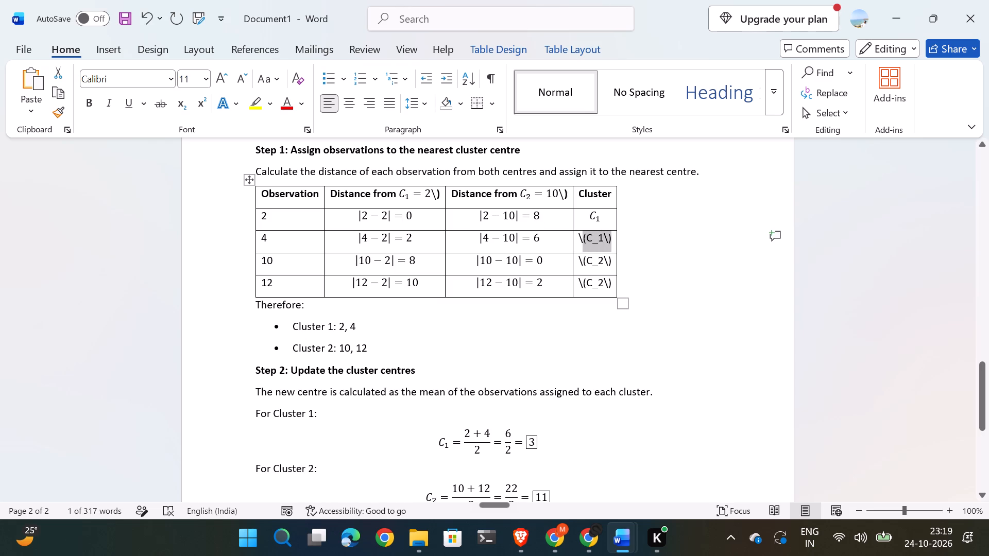
{"action": "key", "text": "shift+Left"}
{"action": "key", "text": "alt+equal"}
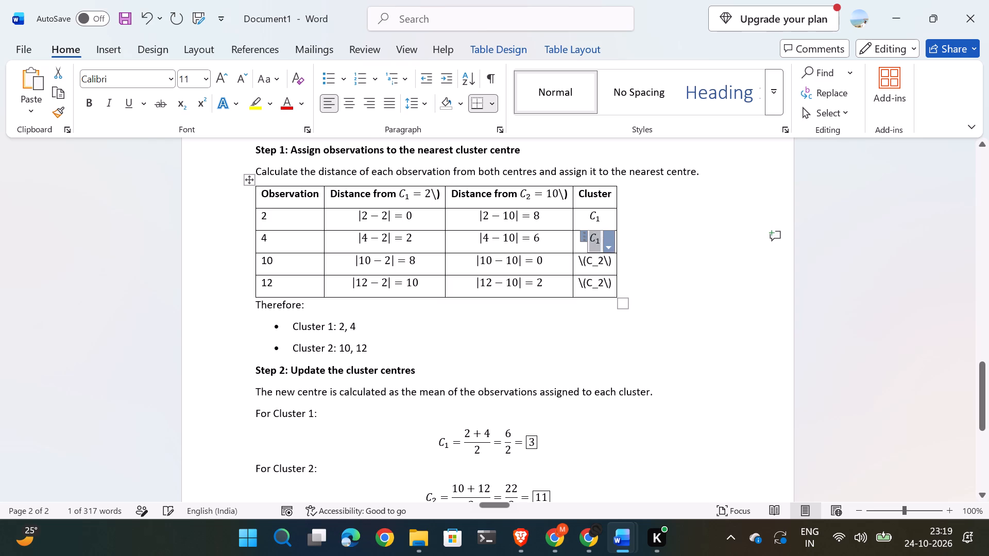
Convert the raw LaTeX C_2 in observation 10's Cluster cell into a formatted equation.
{"action": "key", "text": "Down"}
{"action": "key", "text": "End"}
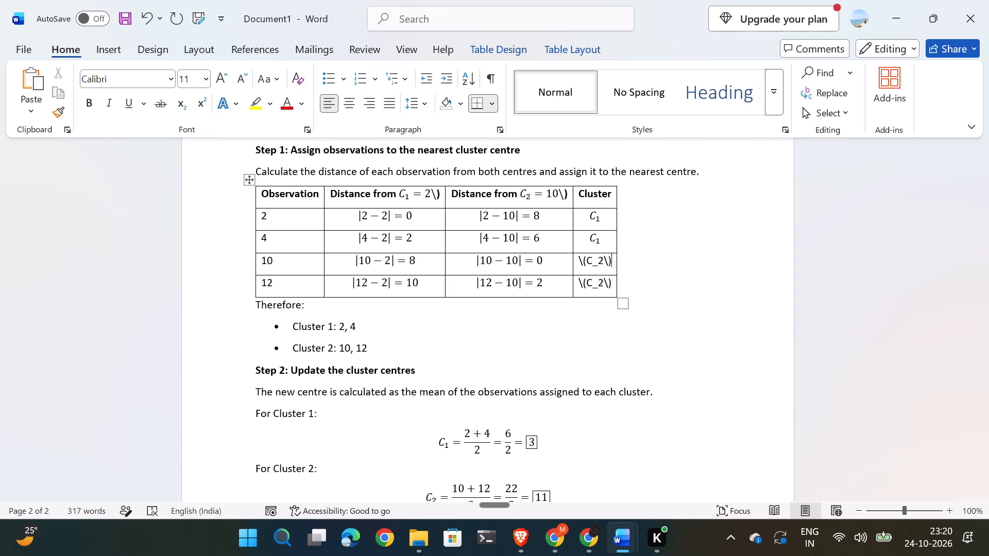
{"action": "key", "text": "Left"}
{"action": "key", "text": "Right"}
{"action": "key", "text": "shift+Left"}
{"action": "key", "text": "shift+Left"}
{"action": "key", "text": "shift+Left"}
{"action": "key", "text": "shift+Left"}
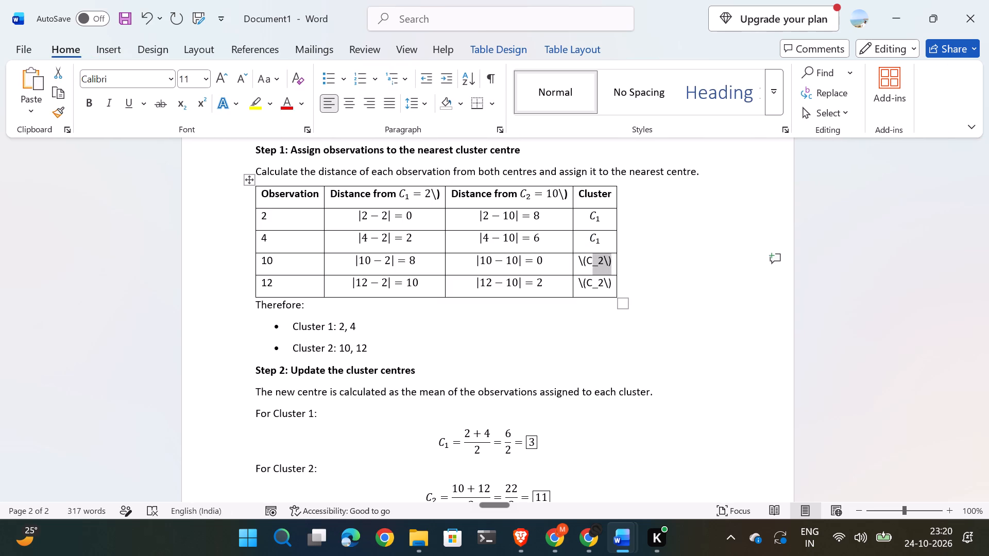
{"action": "key", "text": "shift+Left"}
{"action": "key", "text": "shift+Left"}
{"action": "key", "text": "shift+Left"}
{"action": "key", "text": "alt+equal"}
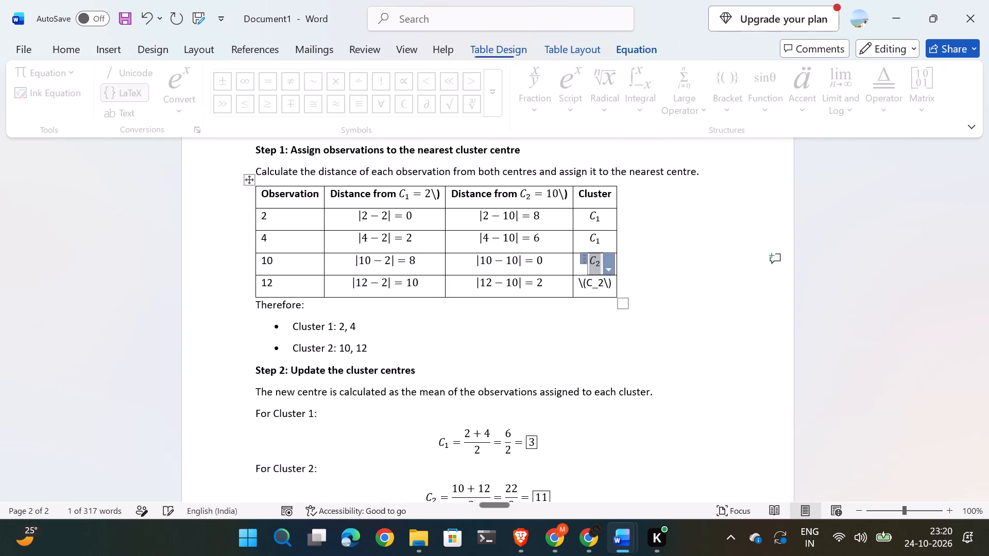
Convert the raw LaTeX C_2 in observation 12's Cluster cell into a formatted equation.
{"action": "key", "text": "Down"}
{"action": "key", "text": "Right"}
{"action": "key", "text": "Right"}
{"action": "key", "text": "Right"}
{"action": "key", "text": "shift+Left"}
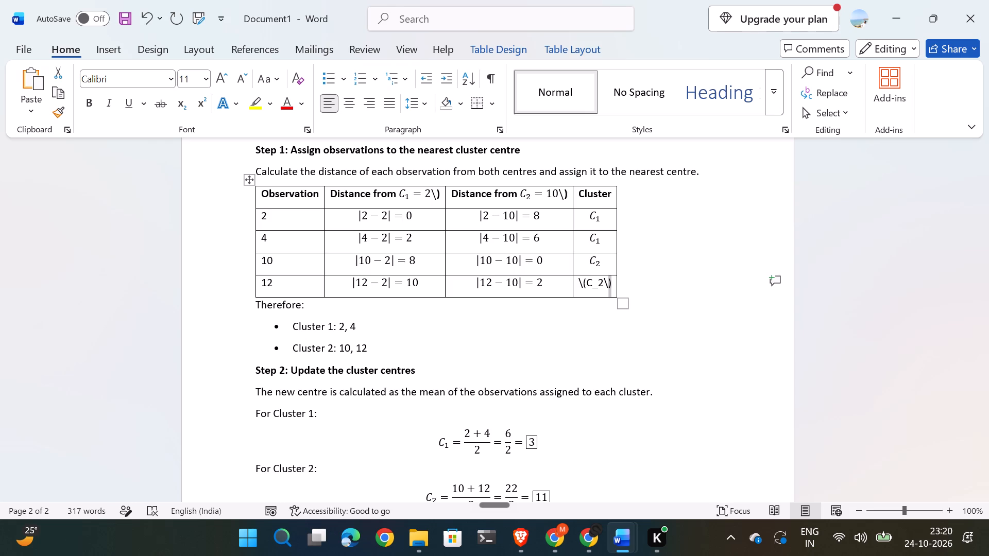
{"action": "key", "text": "shift+Left"}
{"action": "key", "text": "shift+Left"}
{"action": "key", "text": "shift+Left"}
{"action": "key", "text": "shift+Left"}
{"action": "key", "text": "shift+Left"}
{"action": "key", "text": "shift+Left"}
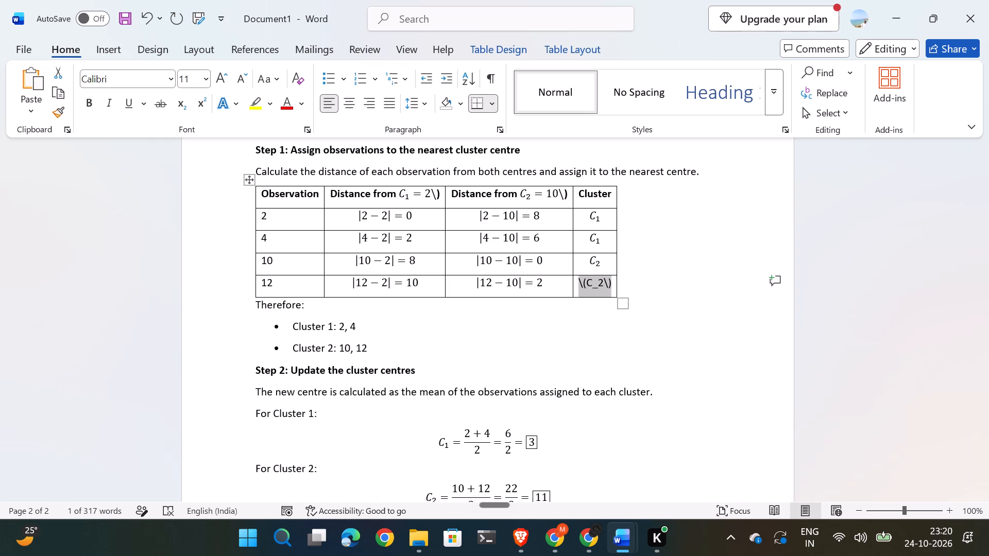
{"action": "key", "text": "alt+equal"}
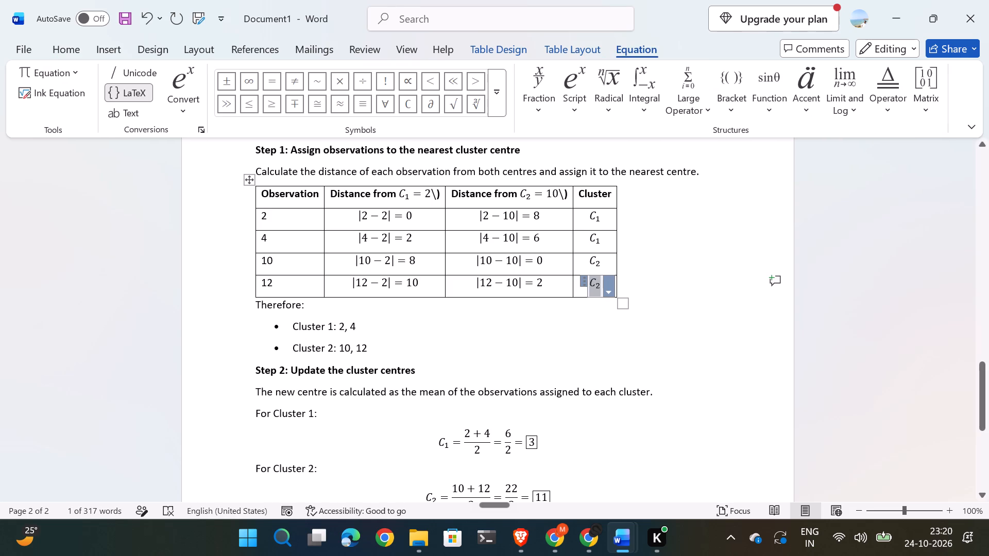
Apply the plain grid table style with full borders to the whole Final Answer table.
{"action": "scroll", "coordinate": [431, 318], "scroll_direction": "down", "scroll_amount": 5}
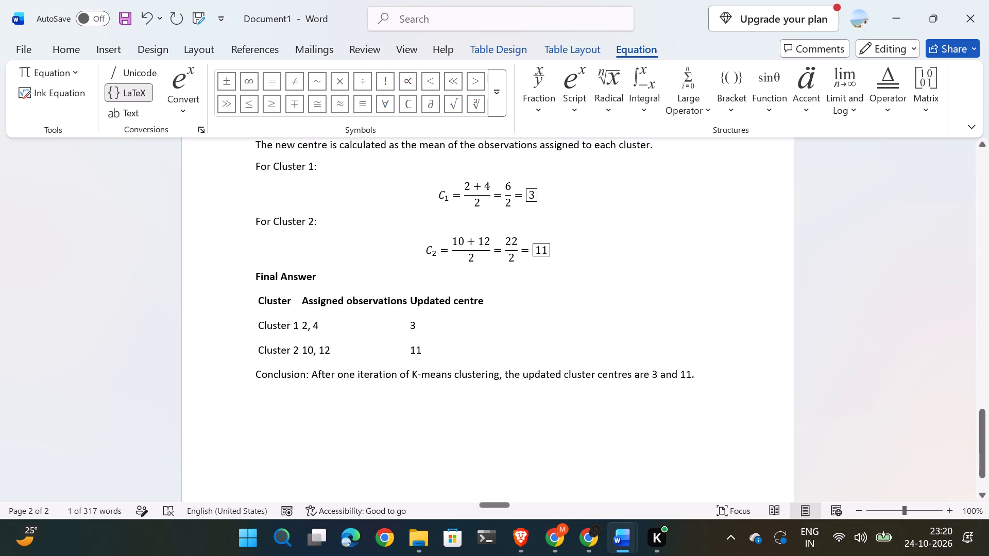
{"action": "left_click", "coordinate": [286, 296]}
{"action": "left_click", "coordinate": [250, 287]}
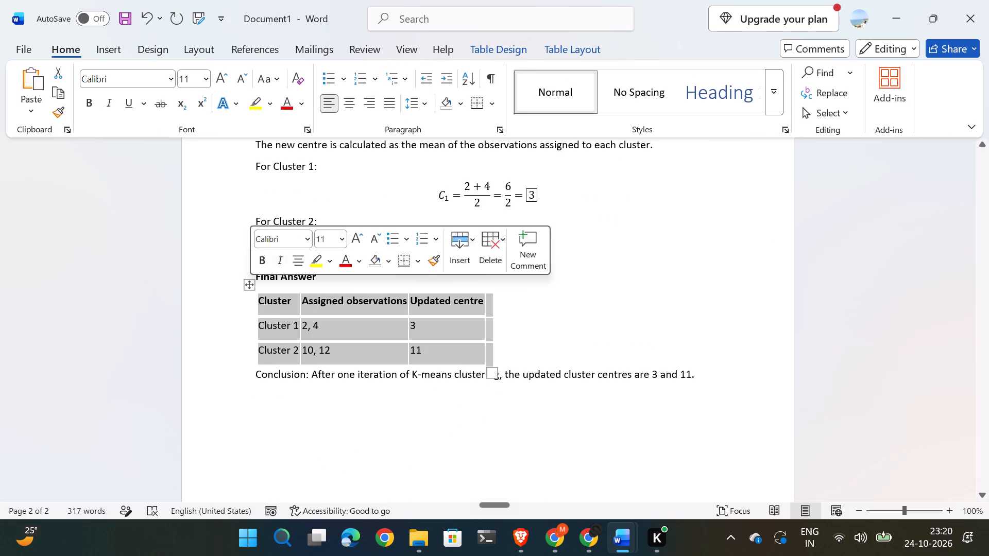
{"action": "left_click", "coordinate": [514, 49]}
{"action": "left_click", "coordinate": [221, 90]}
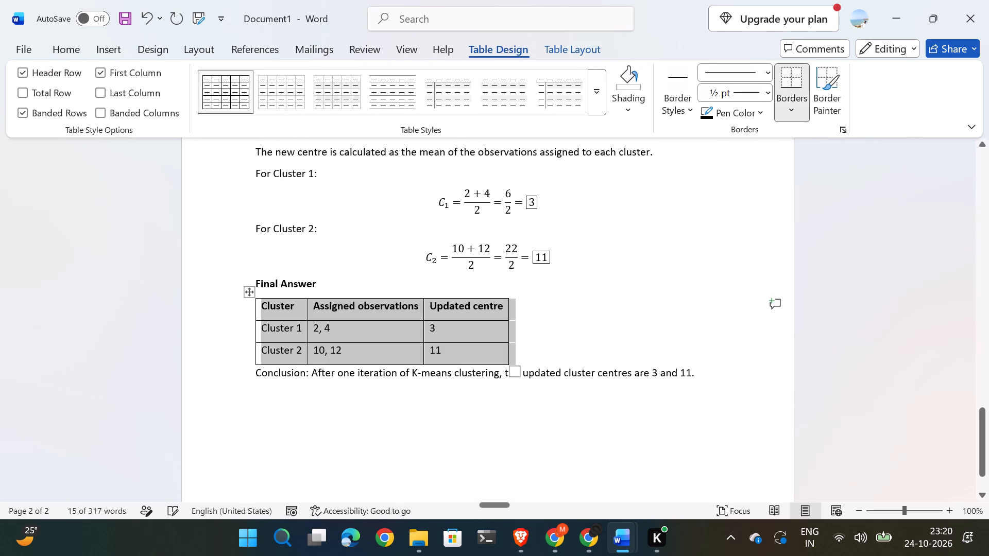
Add a blank line after the Conclusion sentence at the end of the k-means solution.
{"action": "scroll", "coordinate": [637, 361], "scroll_direction": "up", "scroll_amount": 9}
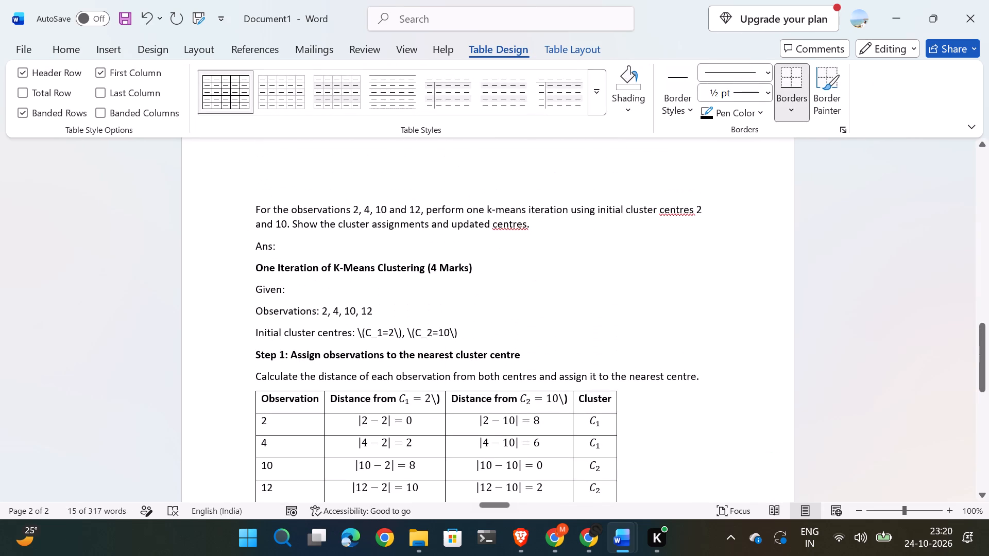
{"action": "scroll", "coordinate": [638, 361], "scroll_direction": "up", "scroll_amount": 1}
{"action": "scroll", "coordinate": [405, 342], "scroll_direction": "down", "scroll_amount": 12}
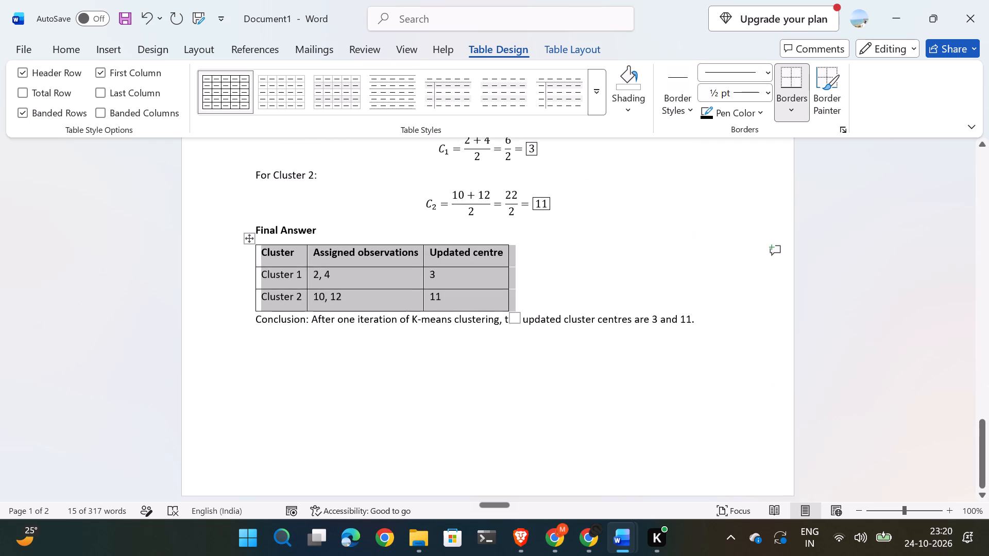
{"action": "left_click", "coordinate": [707, 307]}
{"action": "key", "text": "Return"}
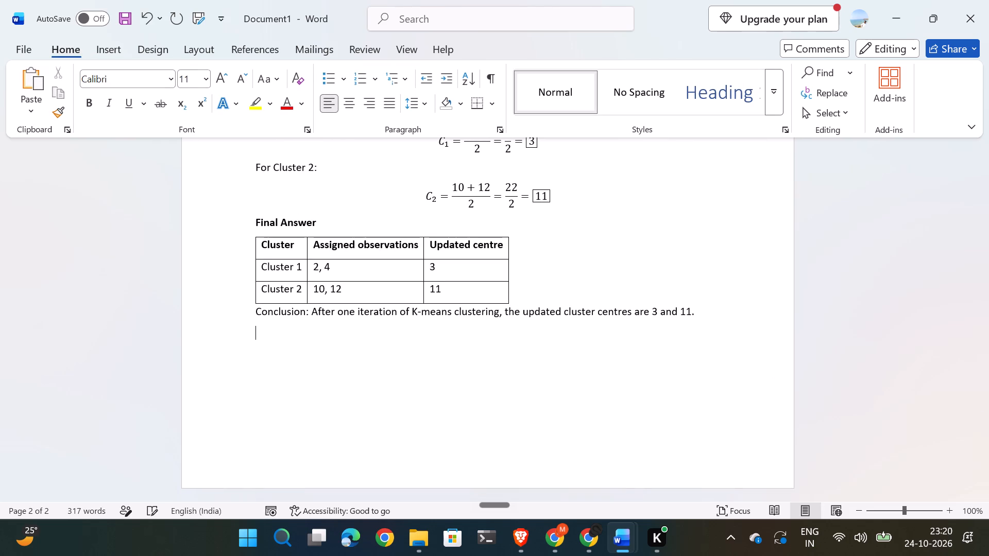
Make the k-means question text at the top of page 2 bold at 12 pt.
{"action": "scroll", "coordinate": [740, 286], "scroll_direction": "up", "scroll_amount": 5}
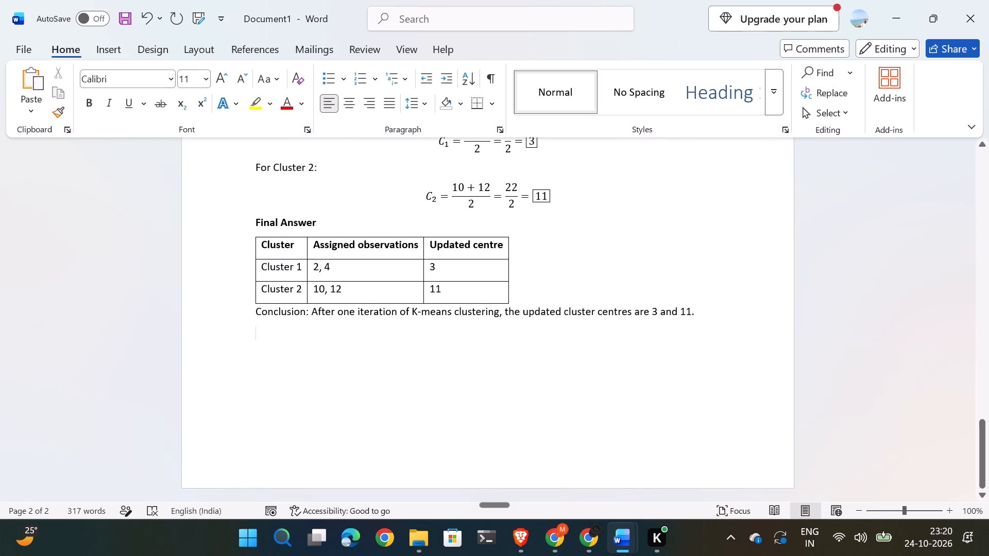
{"action": "scroll", "coordinate": [740, 286], "scroll_direction": "up", "scroll_amount": 6}
{"action": "left_click_drag", "start_coordinate": [538, 263], "coordinate": [233, 251]}
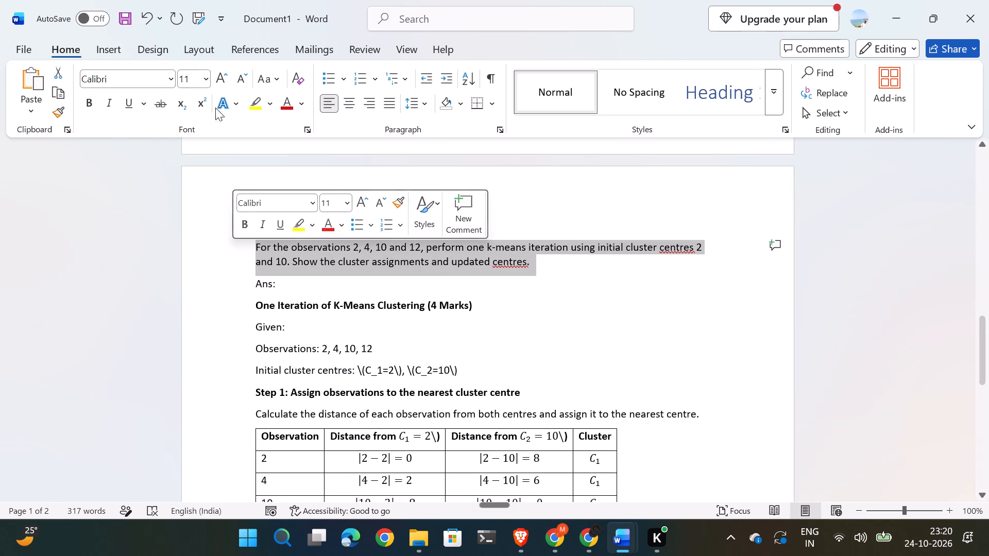
{"action": "left_click", "coordinate": [90, 101]}
{"action": "double_click", "coordinate": [221, 78]}
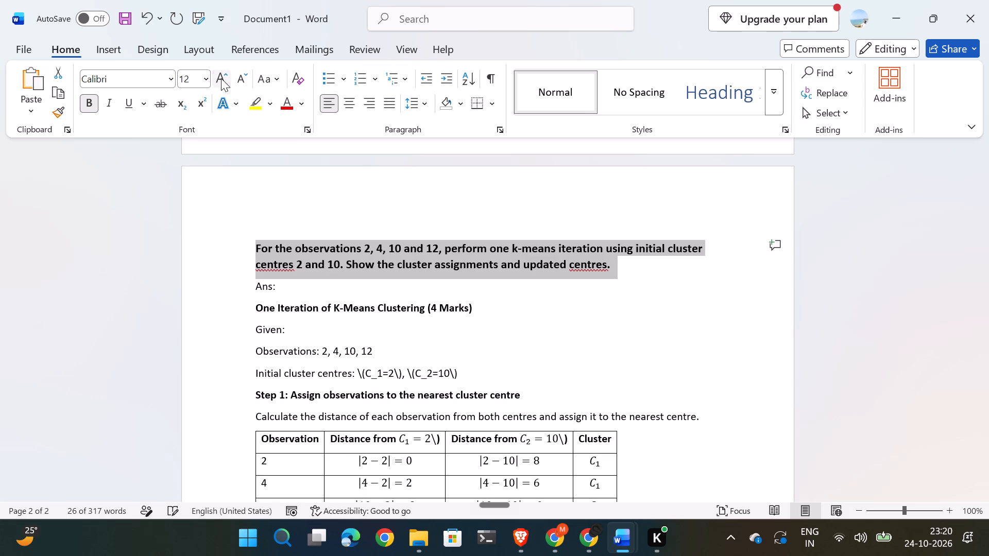
{"action": "scroll", "coordinate": [389, 225], "scroll_direction": "up", "scroll_amount": 3}
{"action": "scroll", "coordinate": [383, 212], "scroll_direction": "down", "scroll_amount": 2}
{"action": "left_click", "coordinate": [241, 77]}
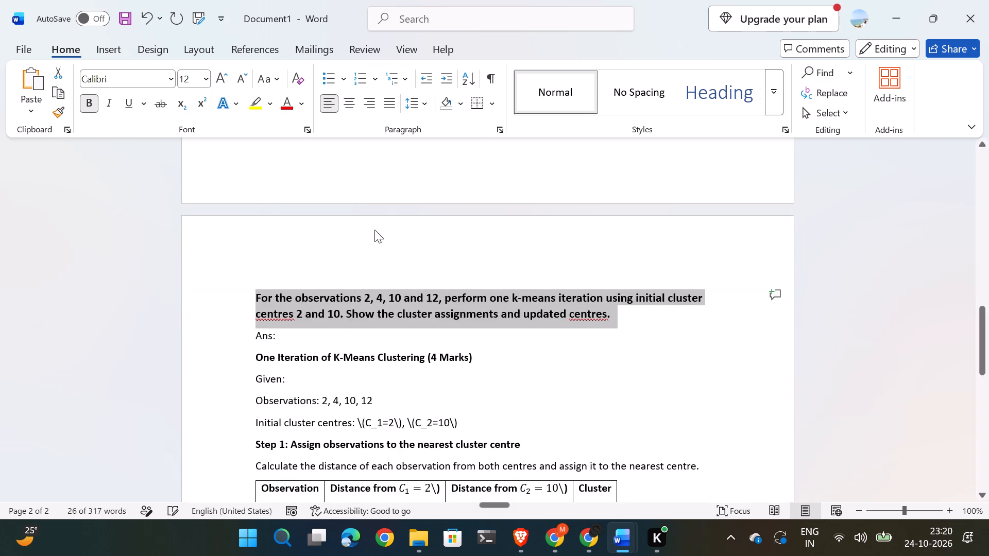
Copy the k-means question's formatting onto the centred 3-year moving averages question text with Format Painter.
{"action": "scroll", "coordinate": [380, 234], "scroll_direction": "up", "scroll_amount": 17}
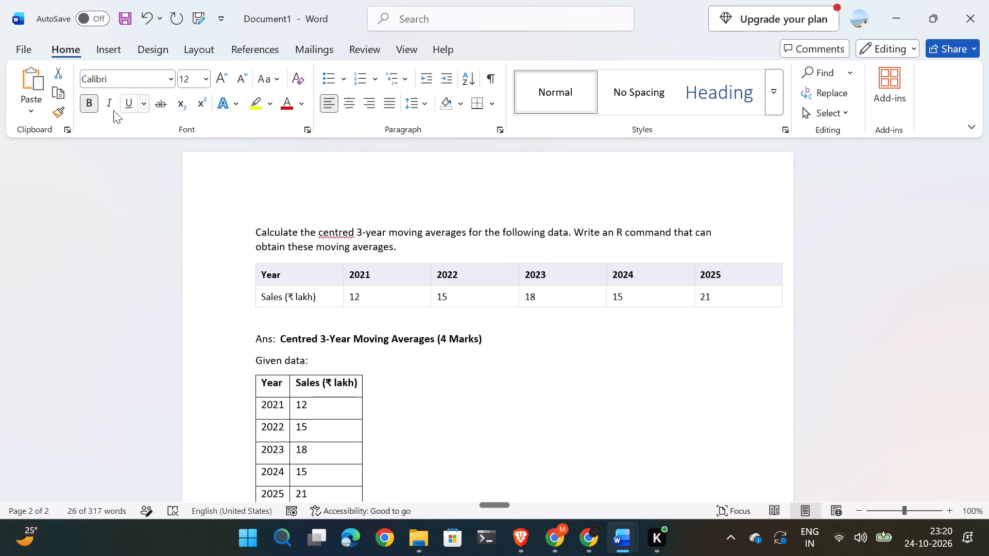
{"action": "left_click", "coordinate": [57, 111]}
{"action": "left_click_drag", "start_coordinate": [256, 231], "coordinate": [396, 241]}
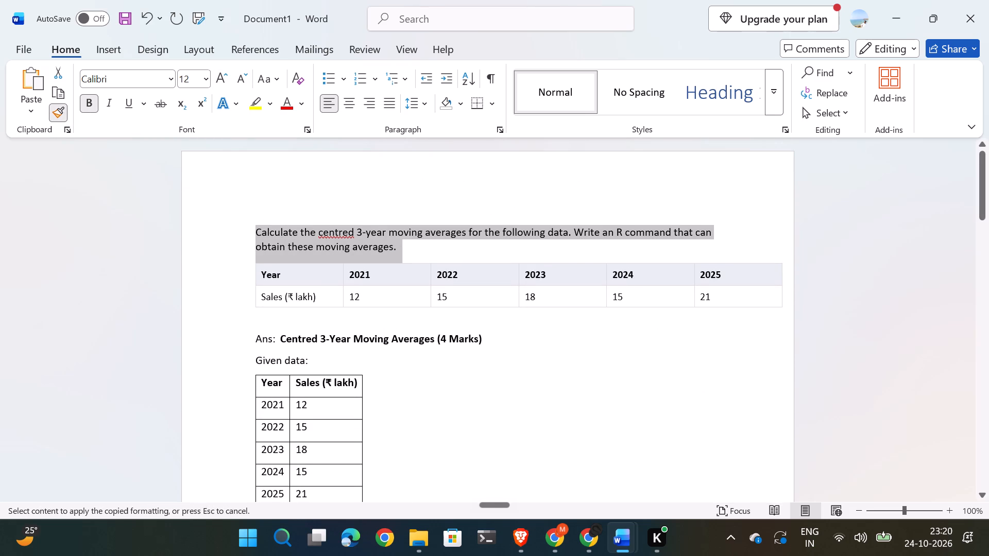
{"action": "left_click_drag", "start_coordinate": [396, 241], "coordinate": [398, 242]}
Add another blank line below the Conclusion sentence at the end of the k-means solution.
{"action": "scroll", "coordinate": [648, 316], "scroll_direction": "down", "scroll_amount": 16}
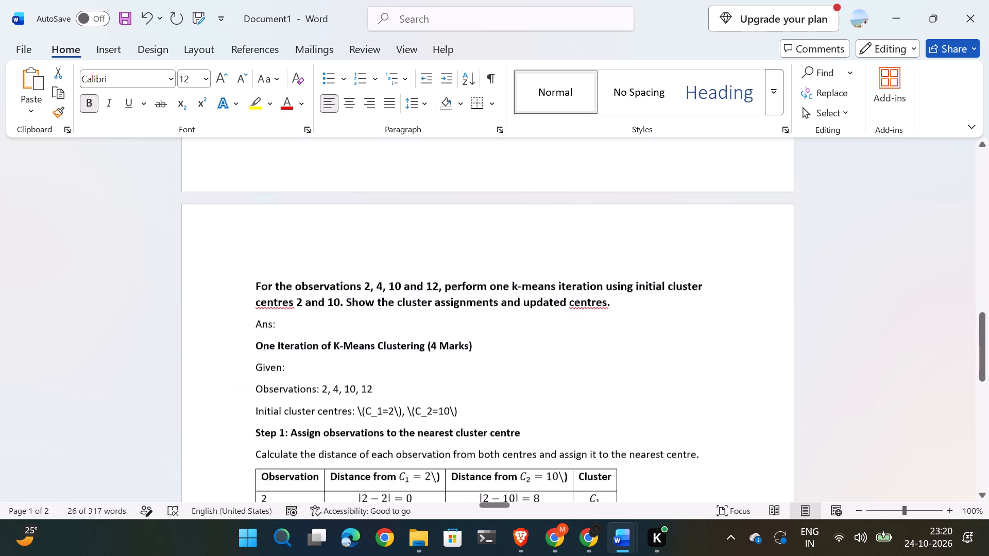
{"action": "scroll", "coordinate": [648, 316], "scroll_direction": "down", "scroll_amount": 14}
{"action": "left_click", "coordinate": [701, 343]}
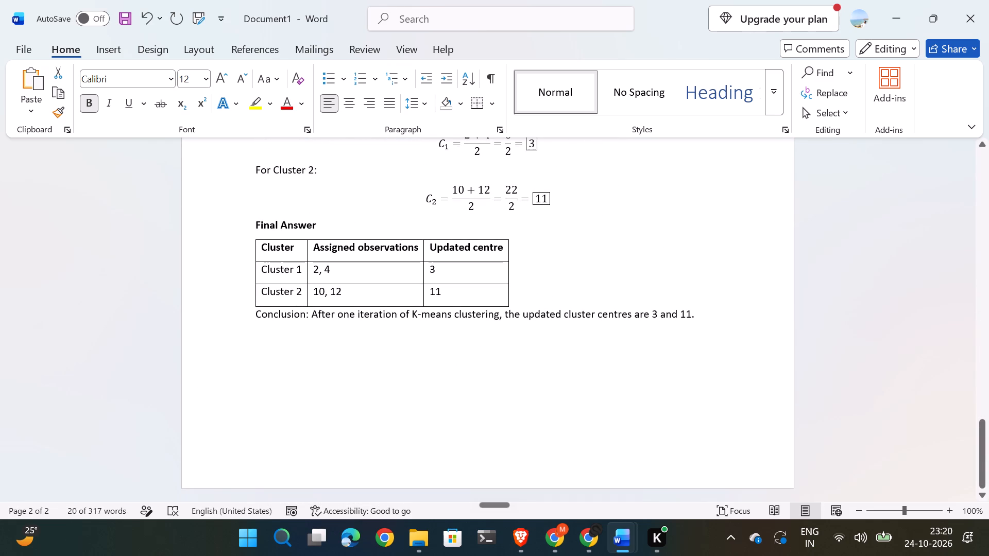
{"action": "key", "text": "Return"}
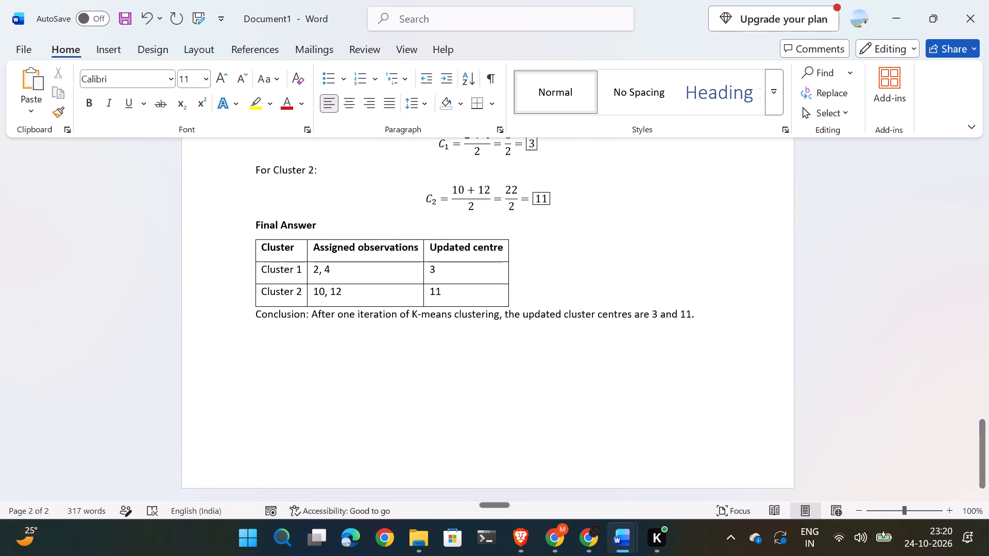
Copy question 37's text and its Method A/B/C table from Applied_Statistics_Questions_By_Marks and paste them at the end of Document1.
{"action": "key", "text": "alt+Tab"}
{"action": "key", "text": "alt+Tab"}
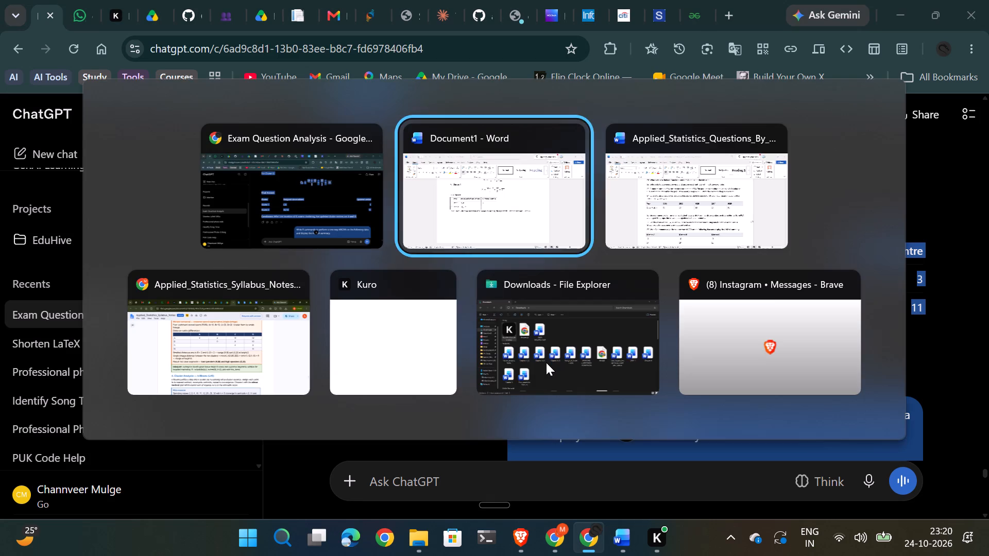
{"action": "key", "text": "alt+Tab"}
{"action": "scroll", "coordinate": [304, 349], "scroll_direction": "down", "scroll_amount": 2}
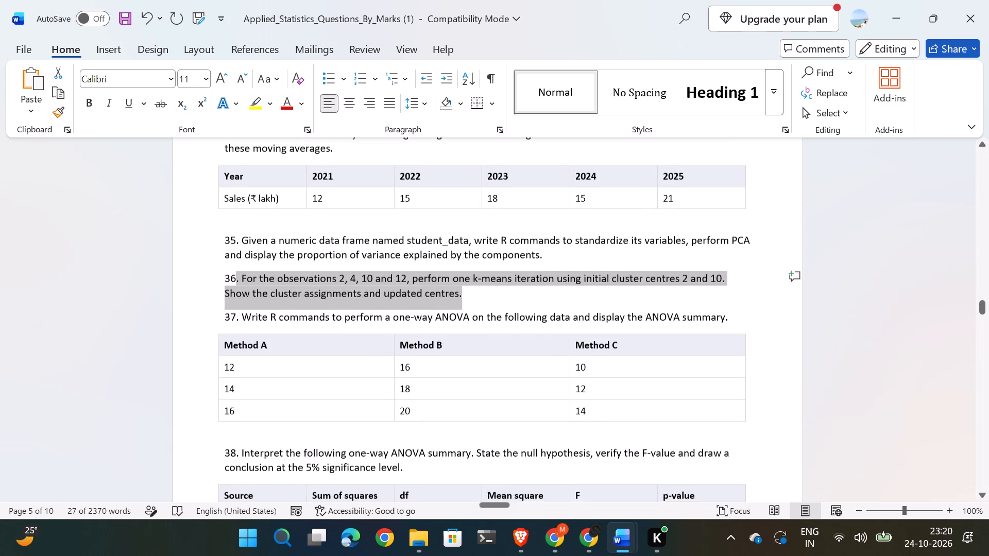
{"action": "scroll", "coordinate": [301, 345], "scroll_direction": "down", "scroll_amount": 2}
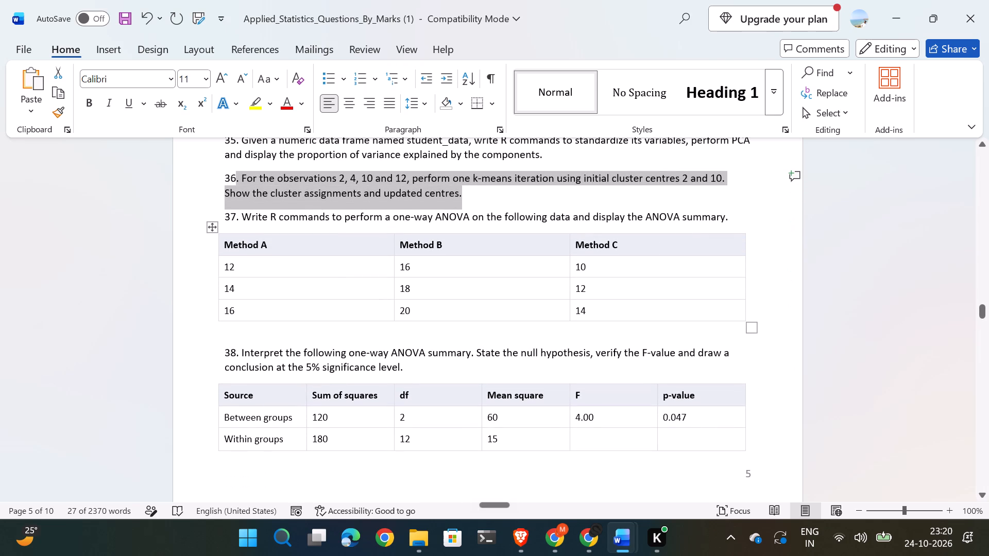
{"action": "left_click_drag", "start_coordinate": [242, 218], "coordinate": [755, 307]}
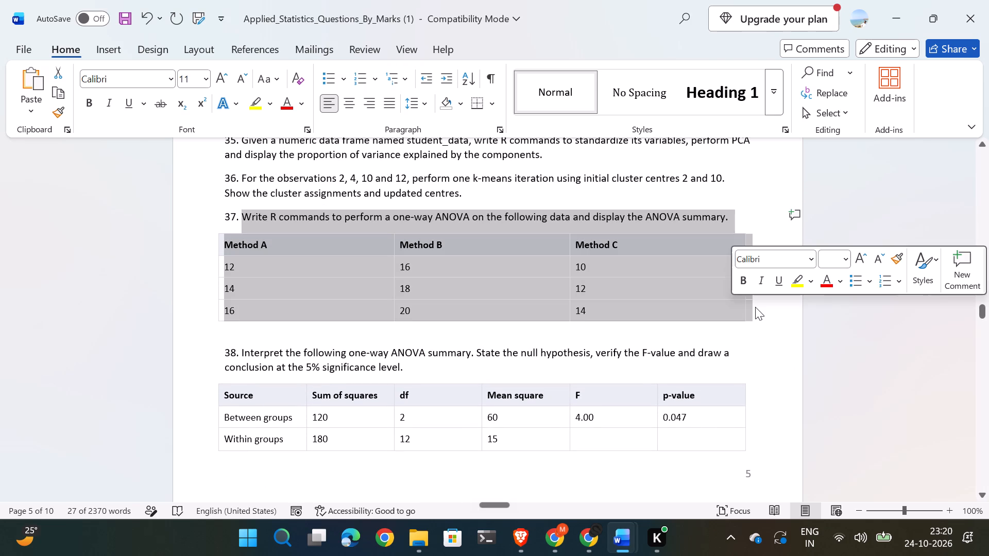
{"action": "key", "text": "ctrl+c"}
{"action": "key", "text": "alt+Tab"}
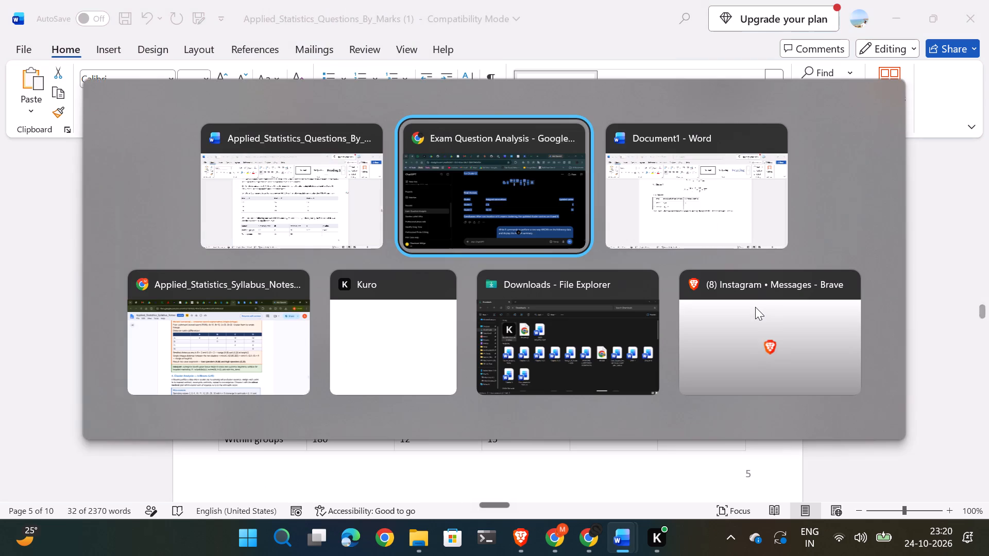
{"action": "key", "text": "alt+Tab"}
{"action": "key", "text": "ctrl+v"}
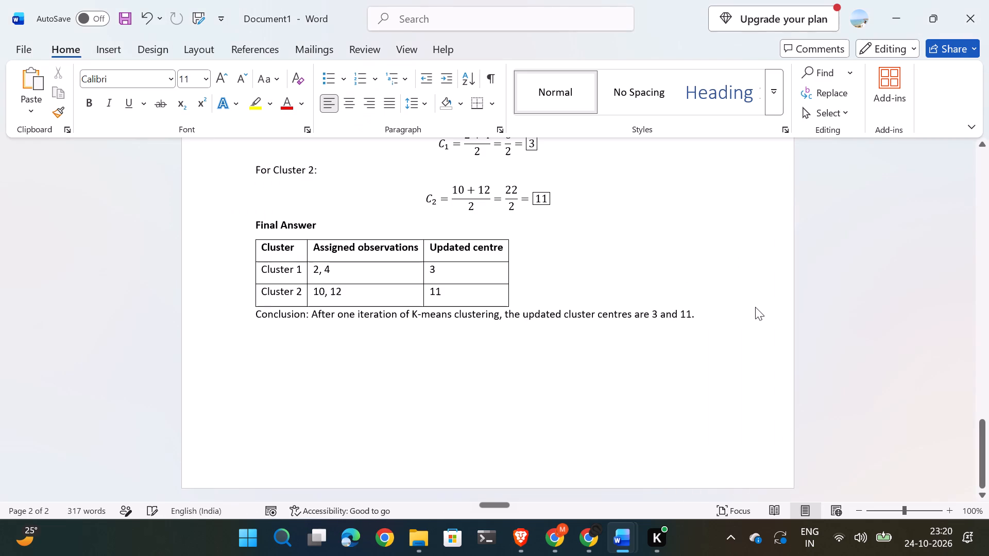
Delete "Write R commands to" from the start of the pasted ANOVA question.
{"action": "left_click", "coordinate": [347, 346]}
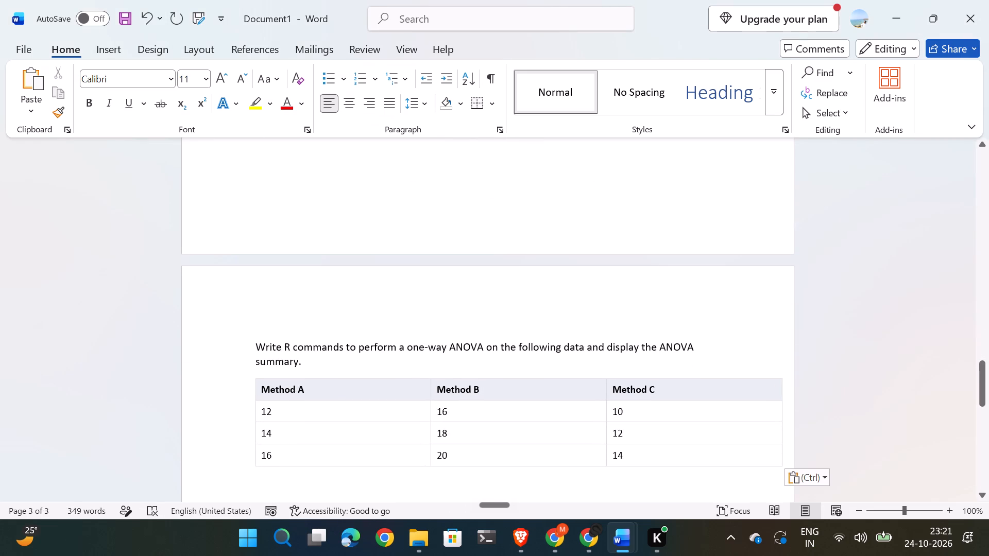
{"action": "left_click_drag", "start_coordinate": [355, 349], "coordinate": [240, 346]}
{"action": "key", "text": "BackSpace"}
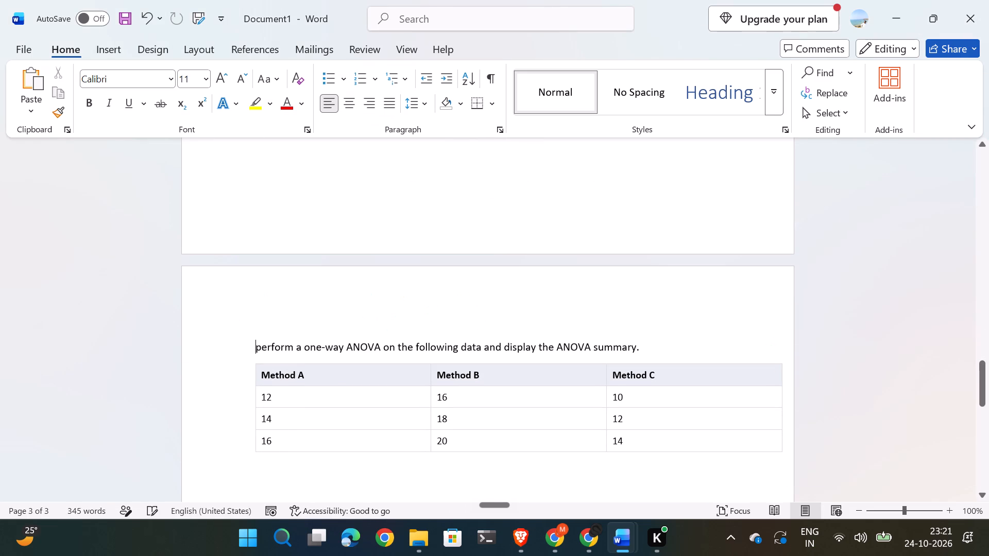
Format the whole ANOVA question sentence as bold 12 pt text.
{"action": "key", "text": "ctrl+shift+Right"}
{"action": "key", "text": "ctrl+shift+Right"}
{"action": "key", "text": "ctrl+shift+Right"}
{"action": "key", "text": "ctrl+shift+Right"}
{"action": "key", "text": "ctrl+shift+Right"}
{"action": "key", "text": "ctrl+shift+Right"}
{"action": "key", "text": "ctrl+shift+Right"}
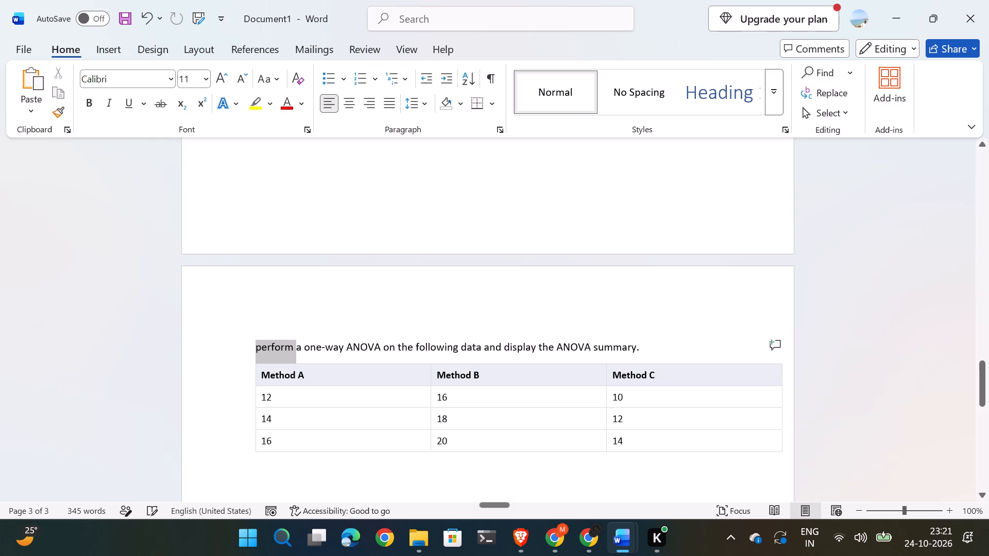
{"action": "key", "text": "ctrl+shift+Right"}
{"action": "key", "text": "ctrl+shift+Right"}
{"action": "key", "text": "ctrl+shift+Right"}
{"action": "key", "text": "ctrl+shift+Right"}
{"action": "key", "text": "ctrl+shift+Right"}
{"action": "key", "text": "ctrl+shift+Right"}
{"action": "key", "text": "ctrl+shift+Right"}
{"action": "key", "text": "ctrl+shift+Right"}
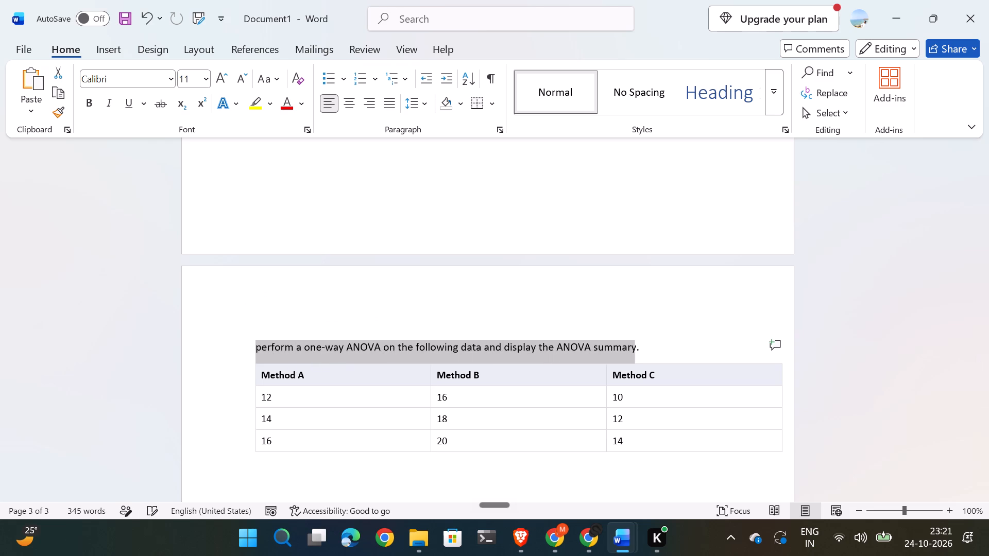
{"action": "key", "text": "ctrl+shift+Right"}
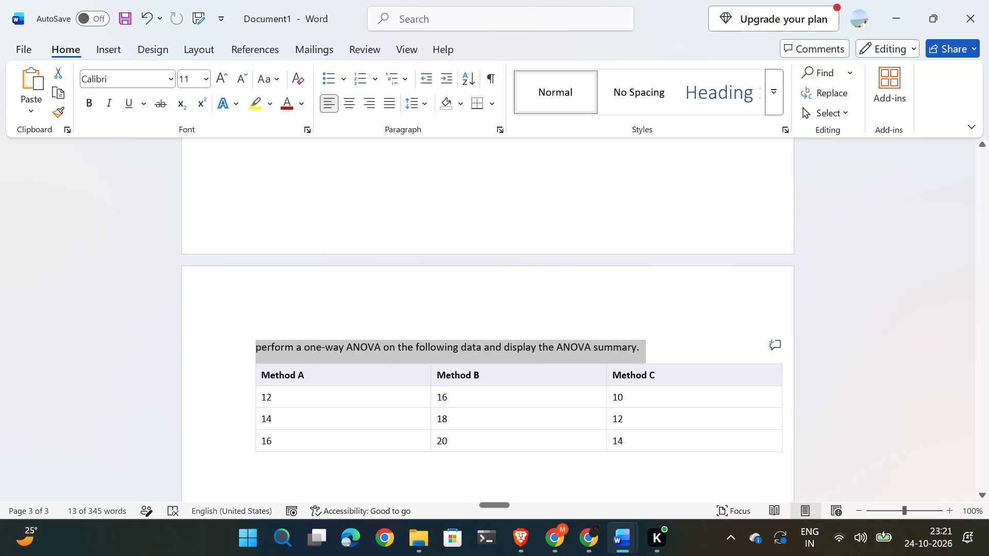
{"action": "left_click", "coordinate": [220, 82]}
{"action": "left_click", "coordinate": [92, 100]}
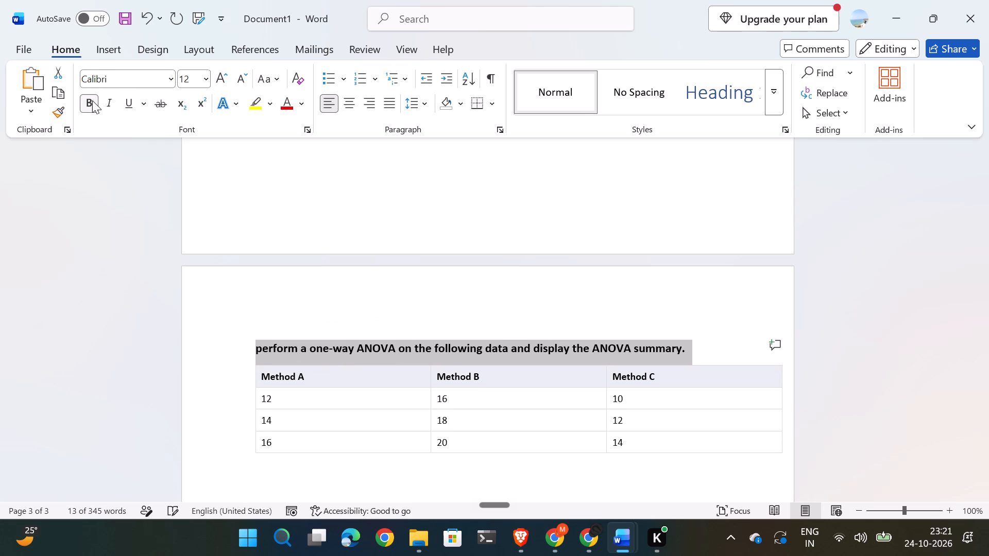
Capitalise the first letter of the ANOVA question so it starts with "Perform".
{"action": "left_click", "coordinate": [259, 352]}
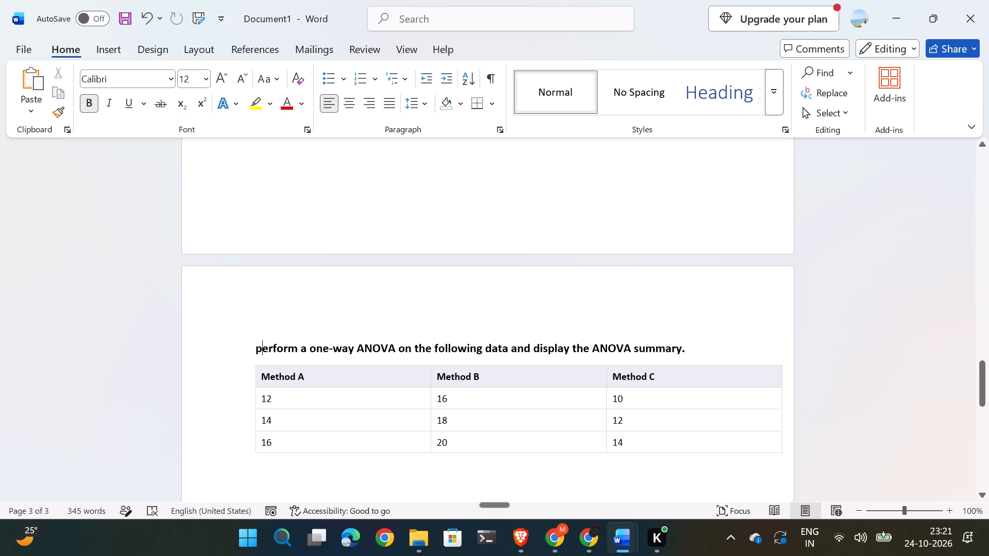
{"action": "key", "text": "BackSpace"}
{"action": "key", "text": "shift+p"}
Add the answer label "Ans" below the ANOVA data table.
{"action": "scroll", "coordinate": [363, 311], "scroll_direction": "down", "scroll_amount": 3}
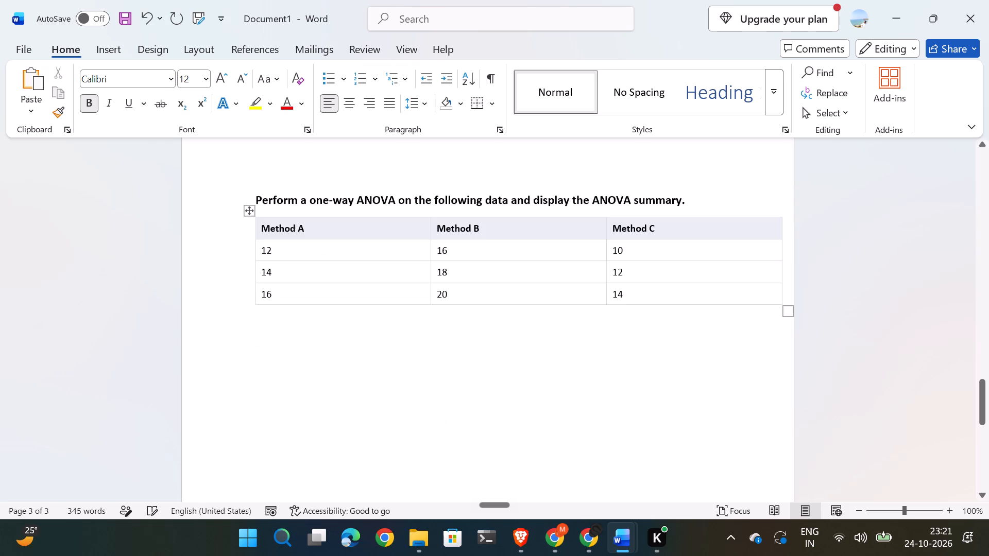
{"action": "left_click", "coordinate": [386, 351]}
{"action": "type", "text": "Ans"}
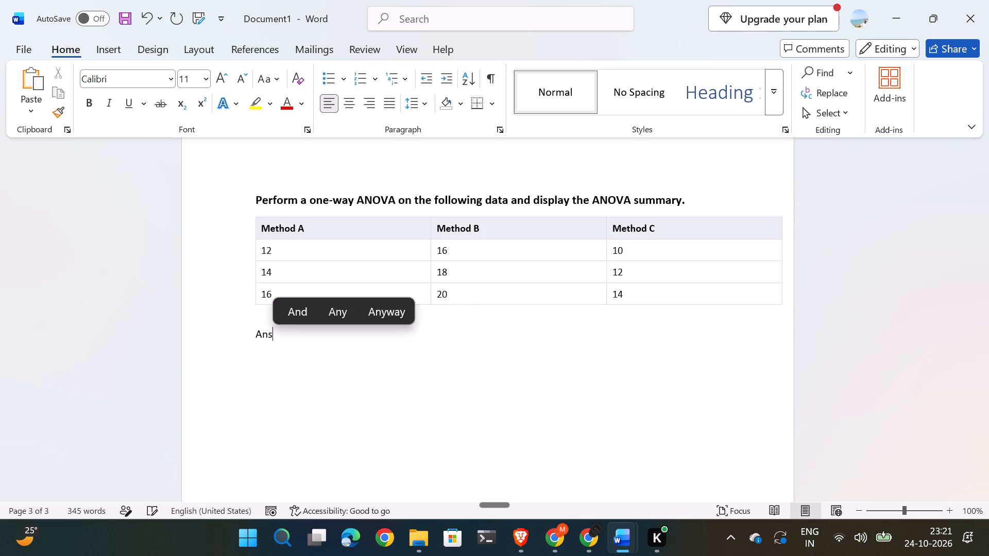
Narrow the Method A, Method B and Method C columns of the ANOVA table to sit close around their headings.
{"action": "left_click", "coordinate": [249, 209]}
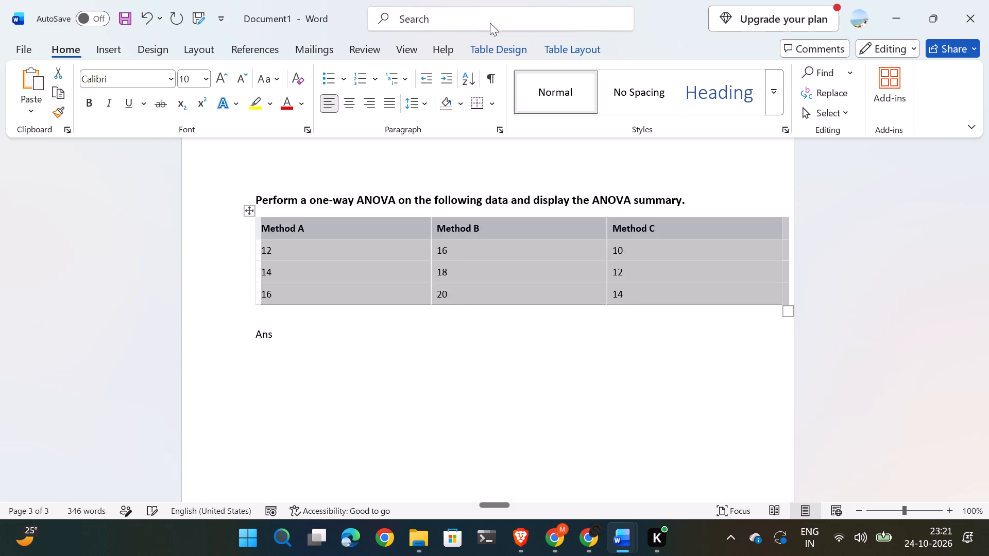
{"action": "left_click", "coordinate": [496, 54]}
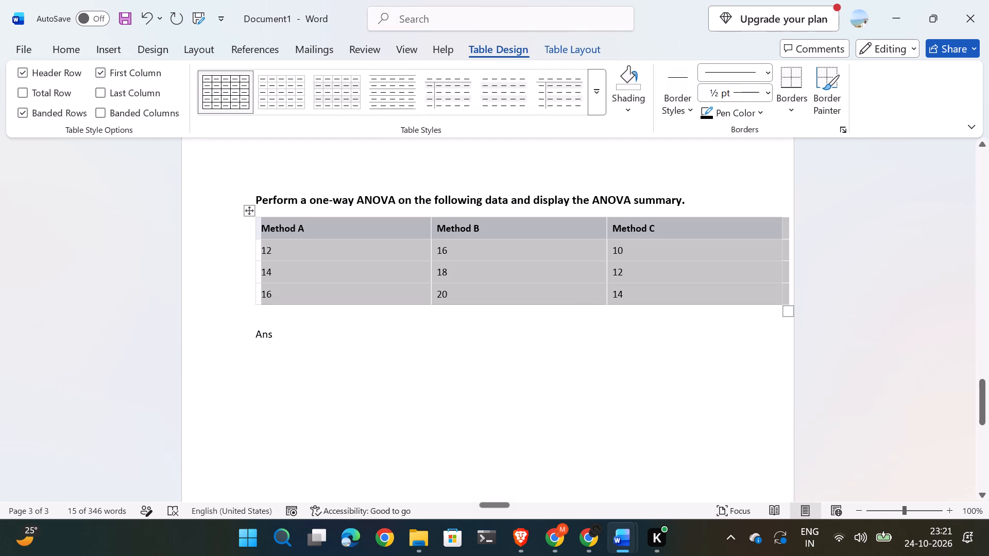
{"action": "left_click_drag", "start_coordinate": [605, 258], "coordinate": [504, 260]}
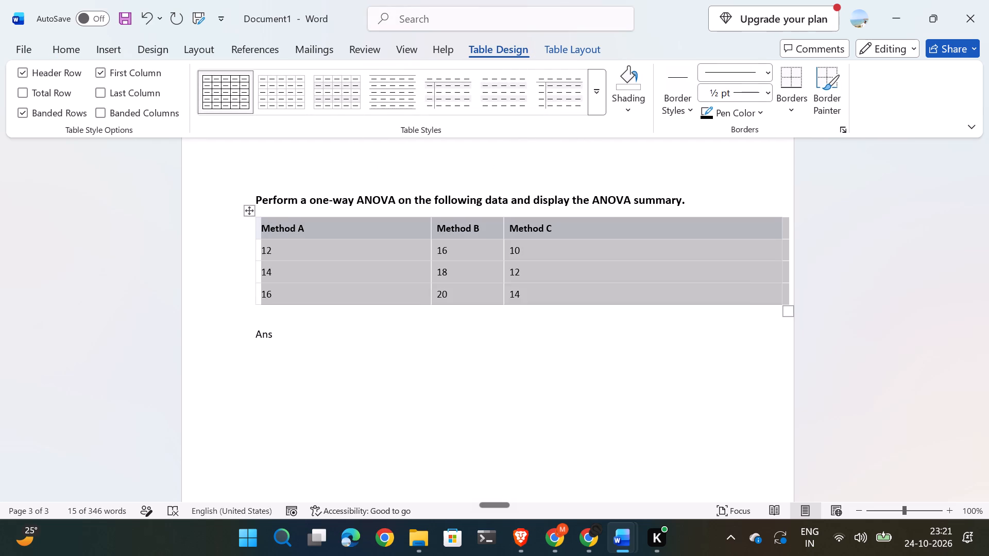
{"action": "left_click_drag", "start_coordinate": [431, 257], "coordinate": [340, 255]}
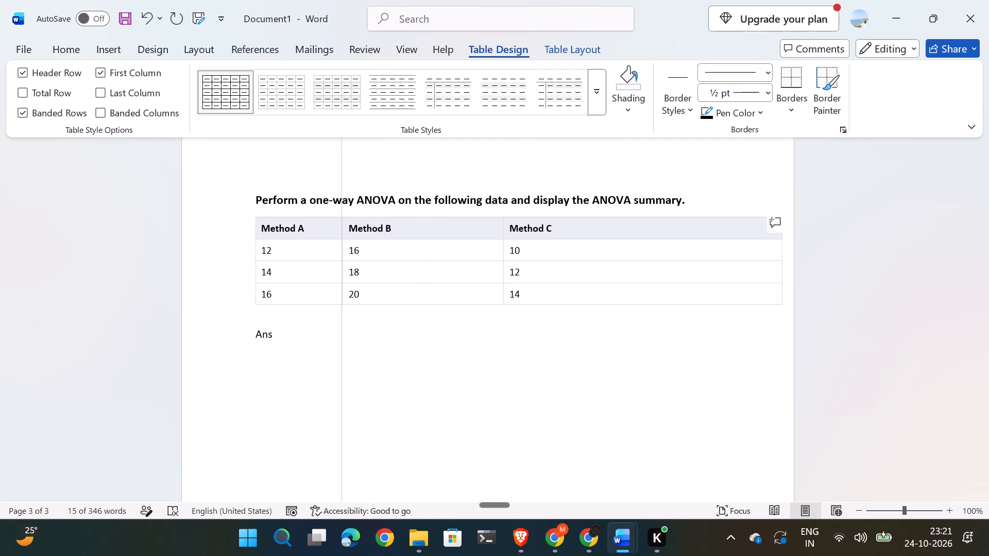
{"action": "left_click_drag", "start_coordinate": [340, 255], "coordinate": [332, 254]}
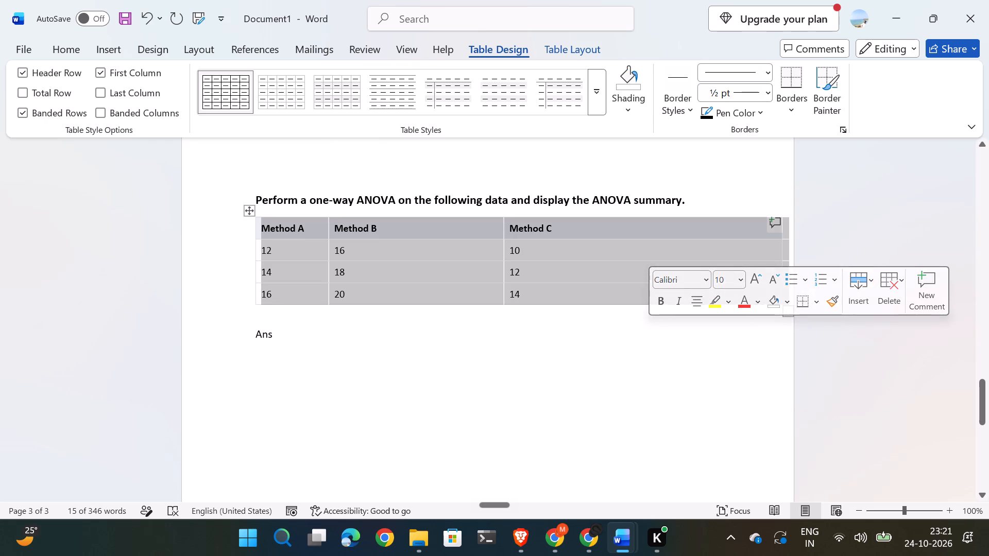
{"action": "left_click_drag", "start_coordinate": [780, 245], "coordinate": [576, 246]}
{"action": "left_click_drag", "start_coordinate": [503, 246], "coordinate": [404, 247]}
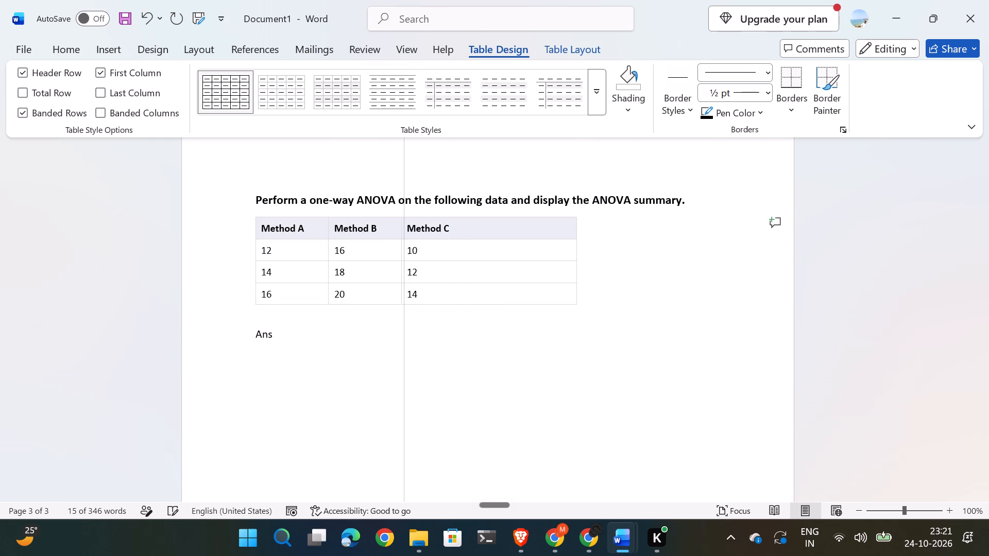
{"action": "left_click_drag", "start_coordinate": [404, 247], "coordinate": [392, 248]}
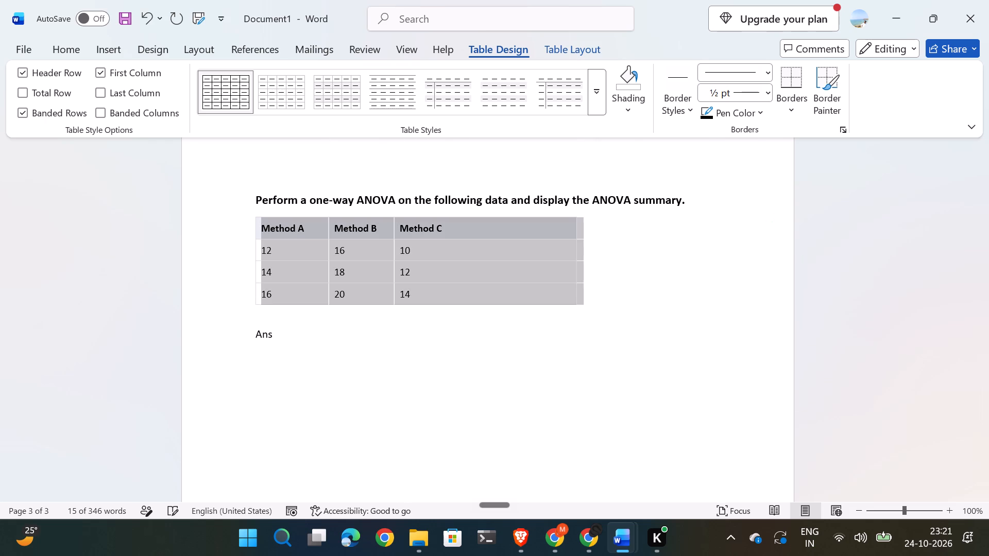
{"action": "left_click_drag", "start_coordinate": [575, 258], "coordinate": [457, 259]}
Narrow the 2021 to 2025 columns of the moving-averages question's sales table to sit close around their headings.
{"action": "scroll", "coordinate": [589, 326], "scroll_direction": "up", "scroll_amount": 20}
{"action": "scroll", "coordinate": [589, 326], "scroll_direction": "up", "scroll_amount": 3}
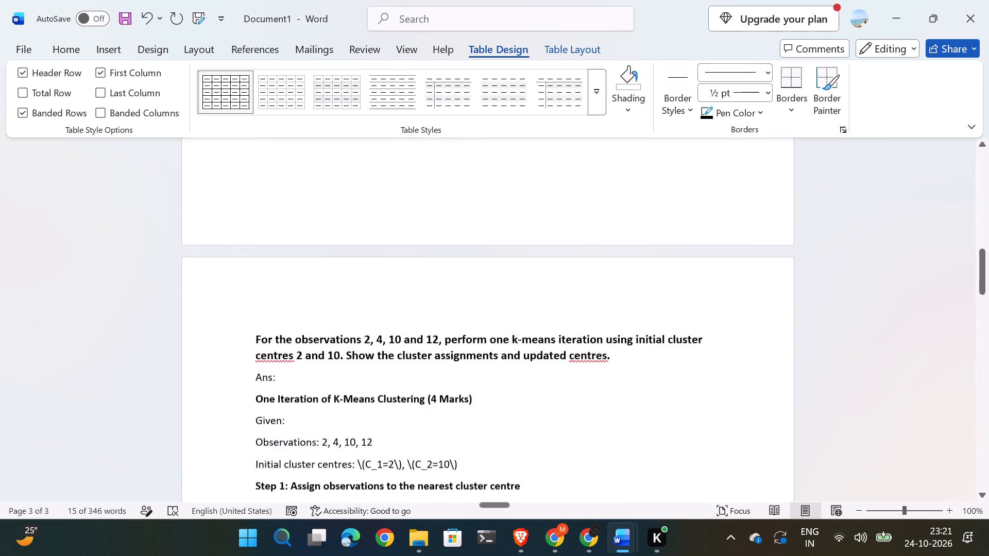
{"action": "scroll", "coordinate": [591, 327], "scroll_direction": "up", "scroll_amount": 11}
{"action": "scroll", "coordinate": [588, 325], "scroll_direction": "down", "scroll_amount": 5}
{"action": "scroll", "coordinate": [584, 323], "scroll_direction": "up", "scroll_amount": 8}
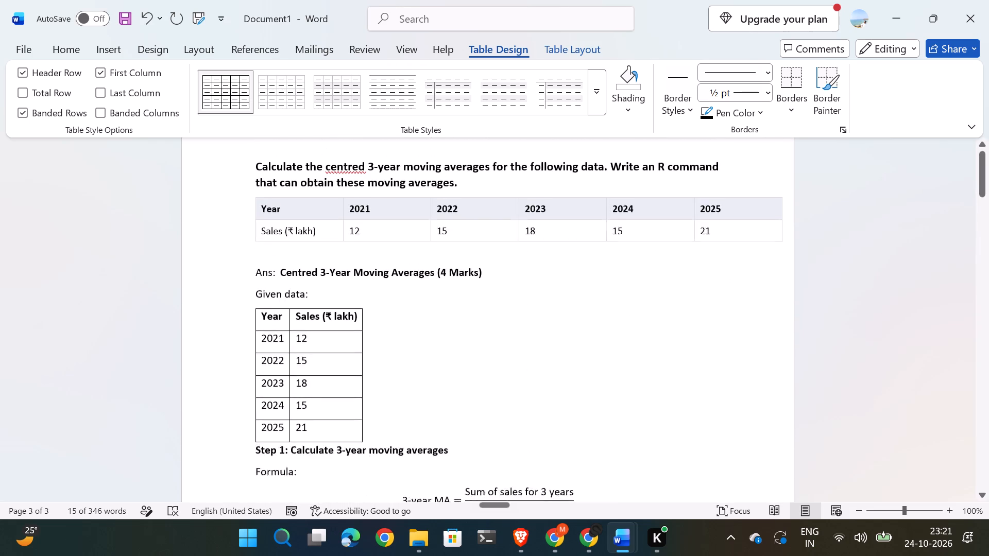
{"action": "scroll", "coordinate": [584, 322], "scroll_direction": "up", "scroll_amount": 4}
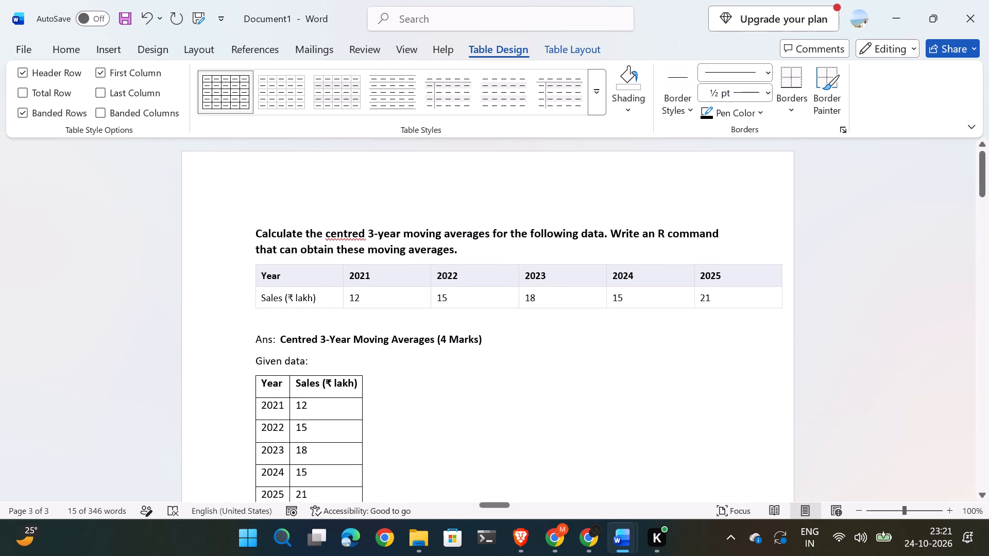
{"action": "left_click_drag", "start_coordinate": [430, 275], "coordinate": [382, 275]}
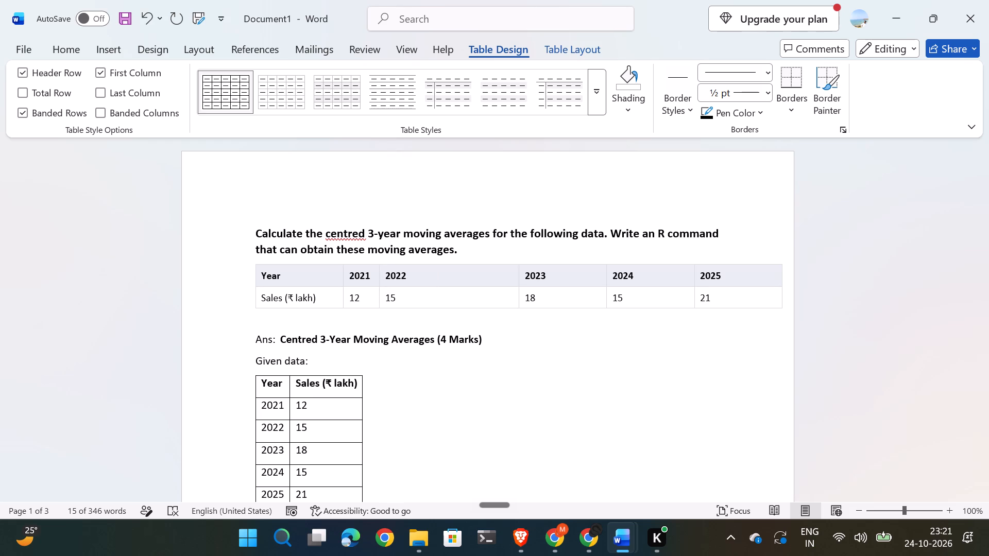
{"action": "left_click_drag", "start_coordinate": [519, 277], "coordinate": [422, 275]}
{"action": "left_click_drag", "start_coordinate": [422, 275], "coordinate": [420, 275]}
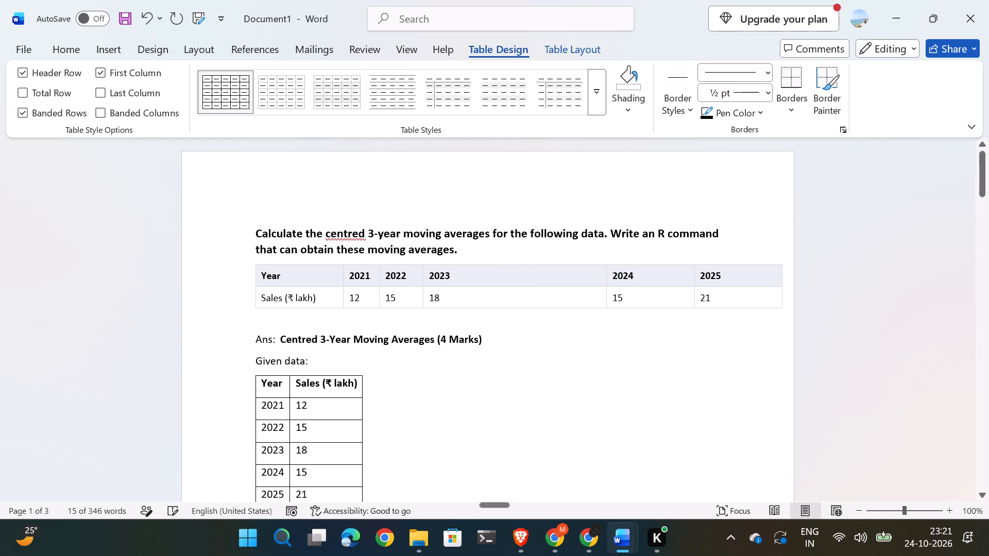
{"action": "left_click_drag", "start_coordinate": [605, 276], "coordinate": [480, 283]}
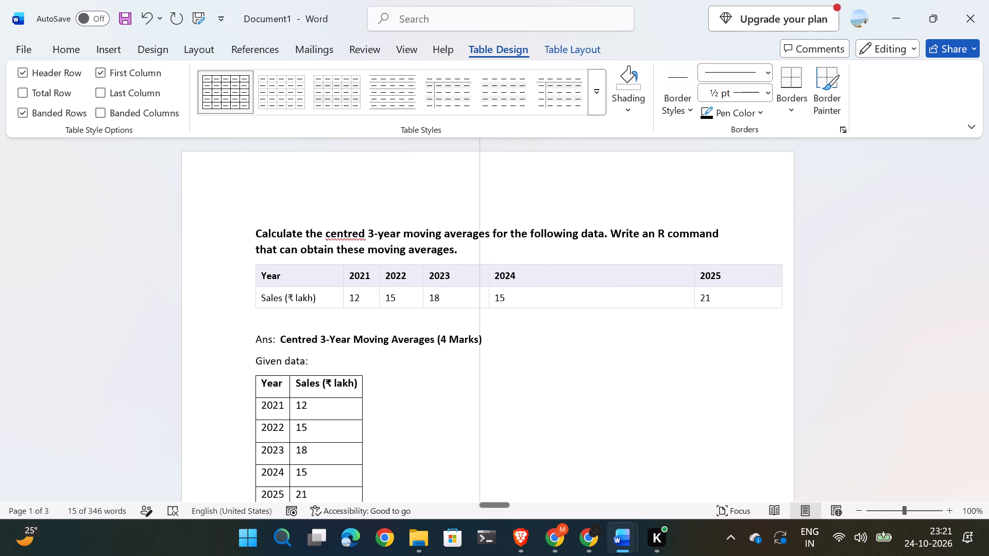
{"action": "left_click_drag", "start_coordinate": [480, 283], "coordinate": [465, 288]}
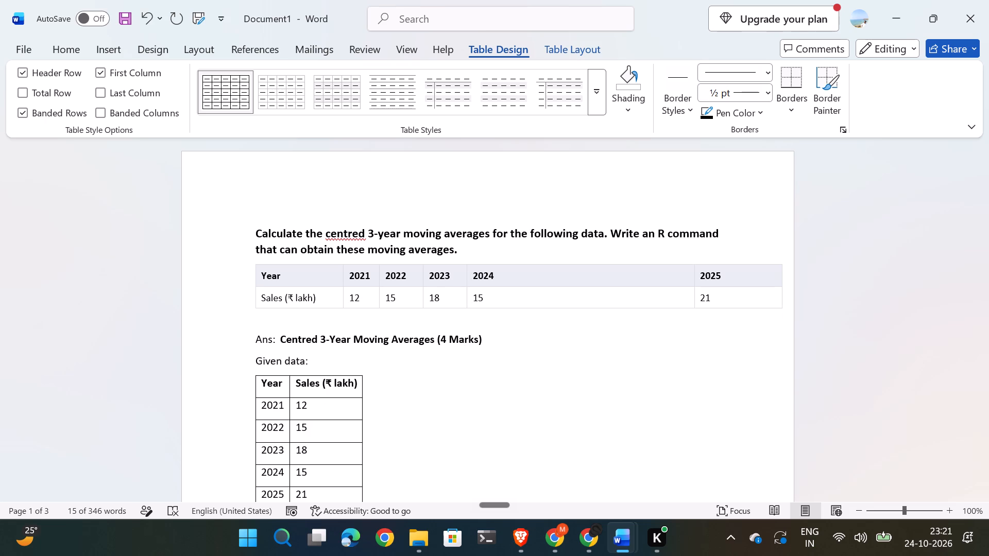
{"action": "left_click_drag", "start_coordinate": [694, 279], "coordinate": [532, 279]}
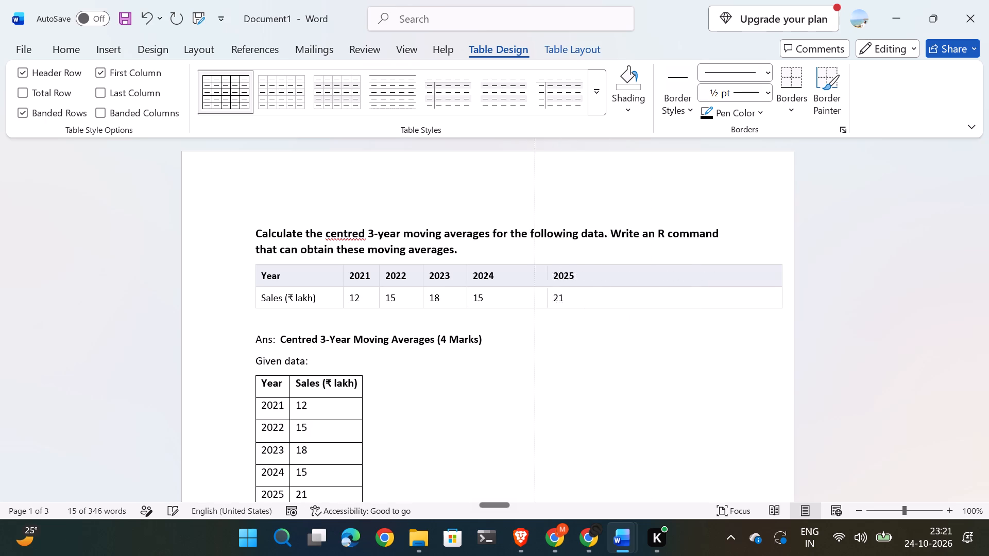
{"action": "left_click_drag", "start_coordinate": [532, 279], "coordinate": [504, 282]}
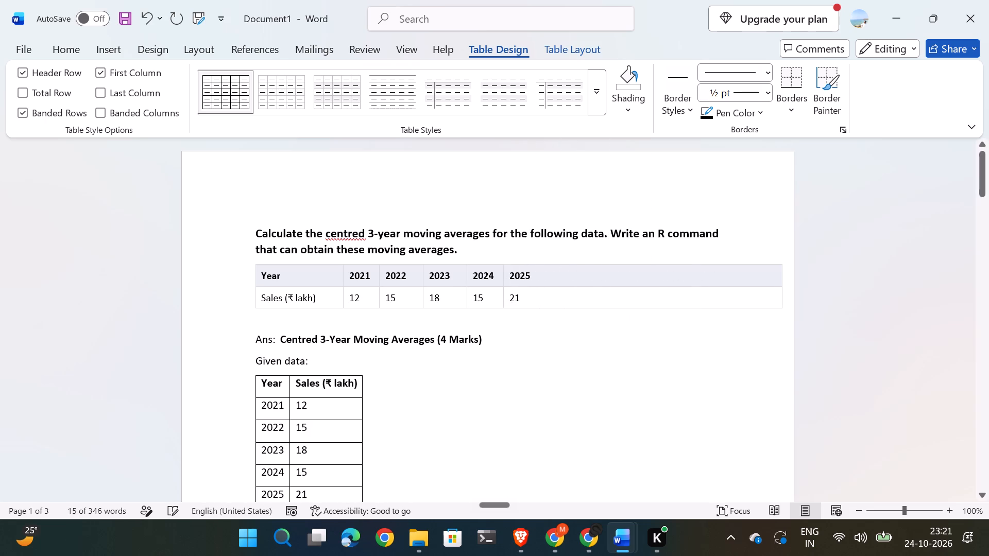
{"action": "left_click_drag", "start_coordinate": [781, 282], "coordinate": [771, 282]}
{"action": "left_click_drag", "start_coordinate": [771, 282], "coordinate": [543, 289]}
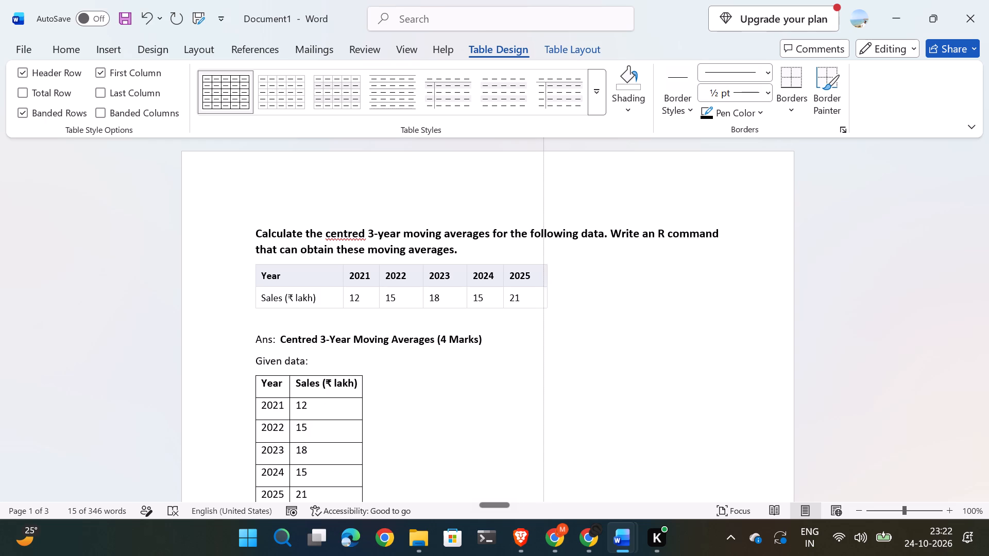
{"action": "left_click_drag", "start_coordinate": [543, 289], "coordinate": [543, 289]}
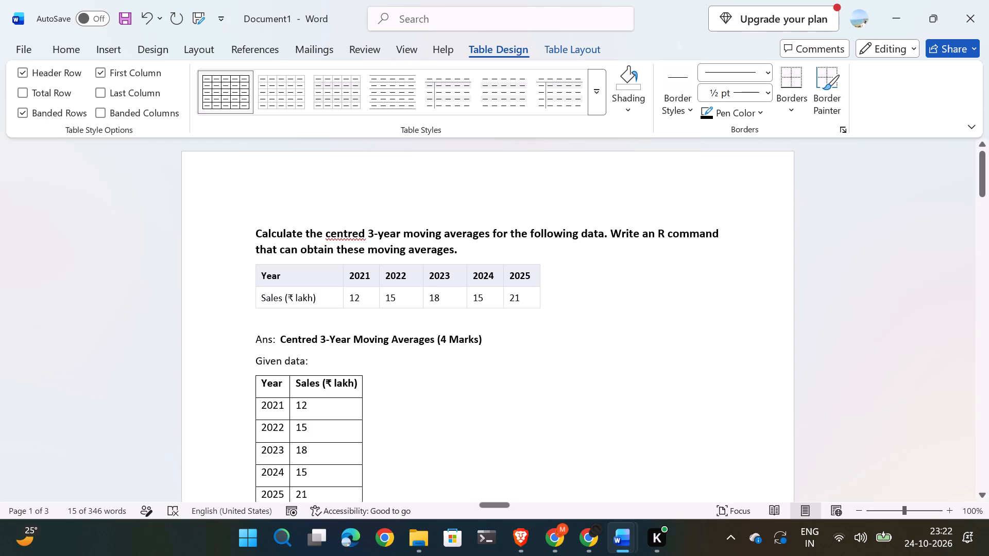
Justify the two-line question heading about centred 3-year moving averages.
{"action": "left_click_drag", "start_coordinate": [480, 249], "coordinate": [238, 229]}
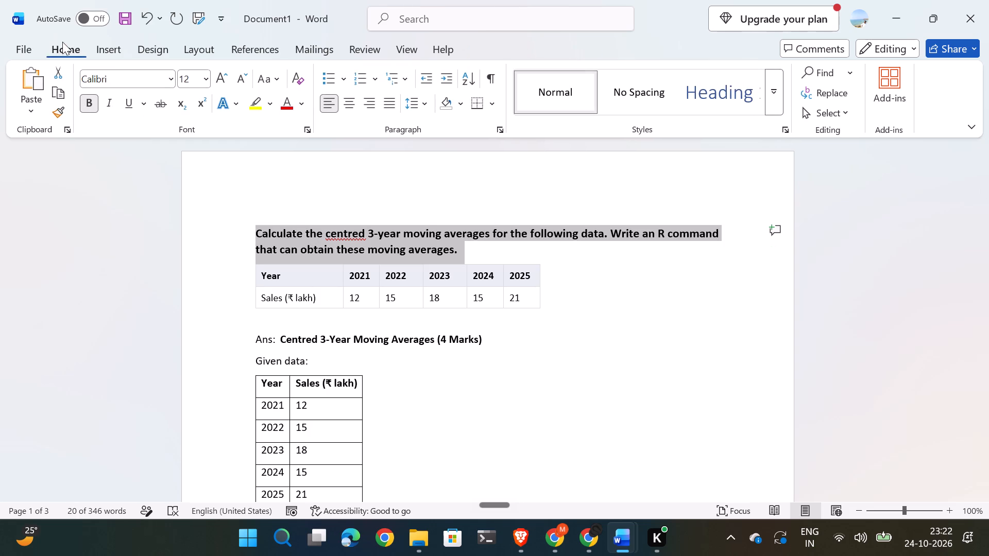
{"action": "left_click", "coordinate": [394, 106]}
Complete the ANOVA answer label as "Ans:" and start a new line below it.
{"action": "scroll", "coordinate": [526, 307], "scroll_direction": "down", "scroll_amount": 5}
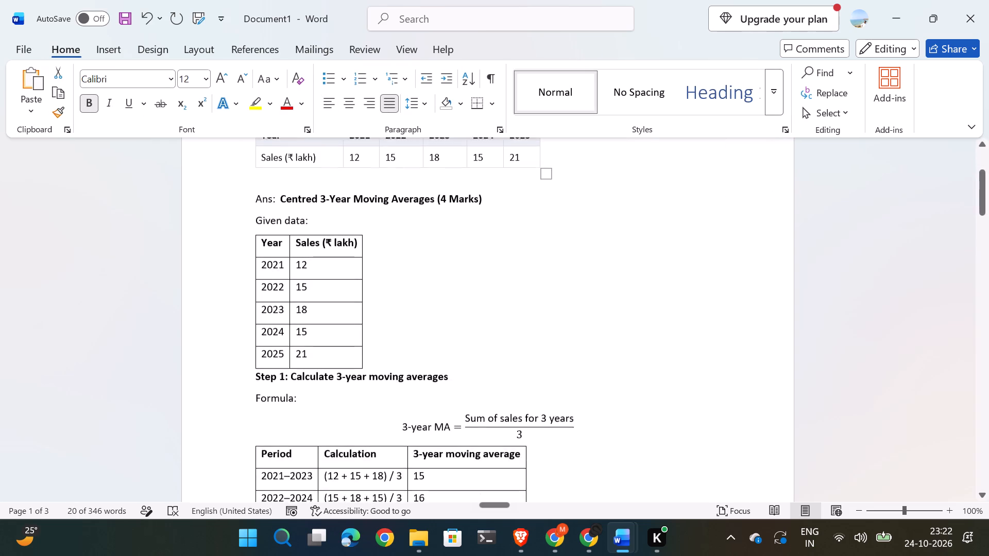
{"action": "scroll", "coordinate": [525, 308], "scroll_direction": "down", "scroll_amount": 20}
{"action": "scroll", "coordinate": [525, 308], "scroll_direction": "down", "scroll_amount": 7}
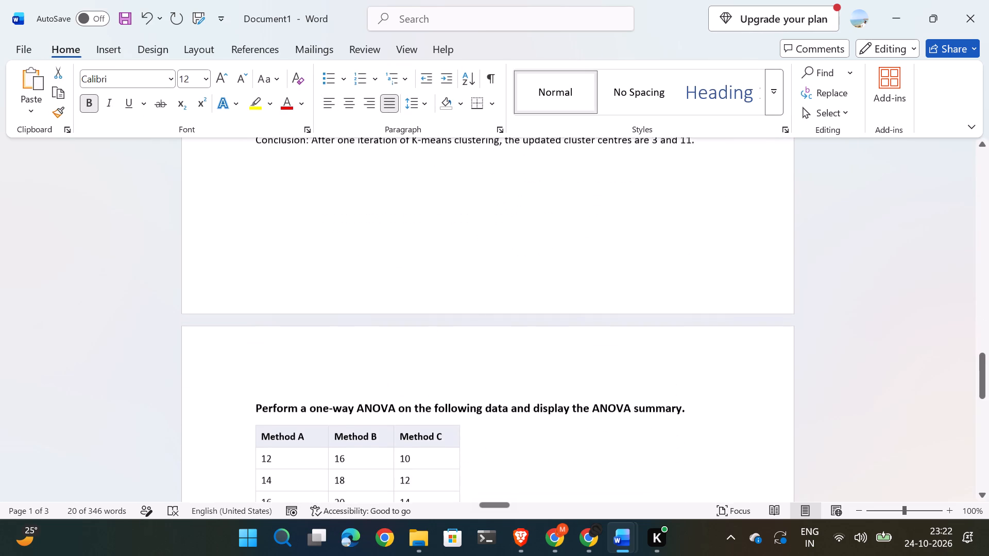
{"action": "scroll", "coordinate": [535, 326], "scroll_direction": "down", "scroll_amount": 4}
{"action": "left_click", "coordinate": [311, 348]}
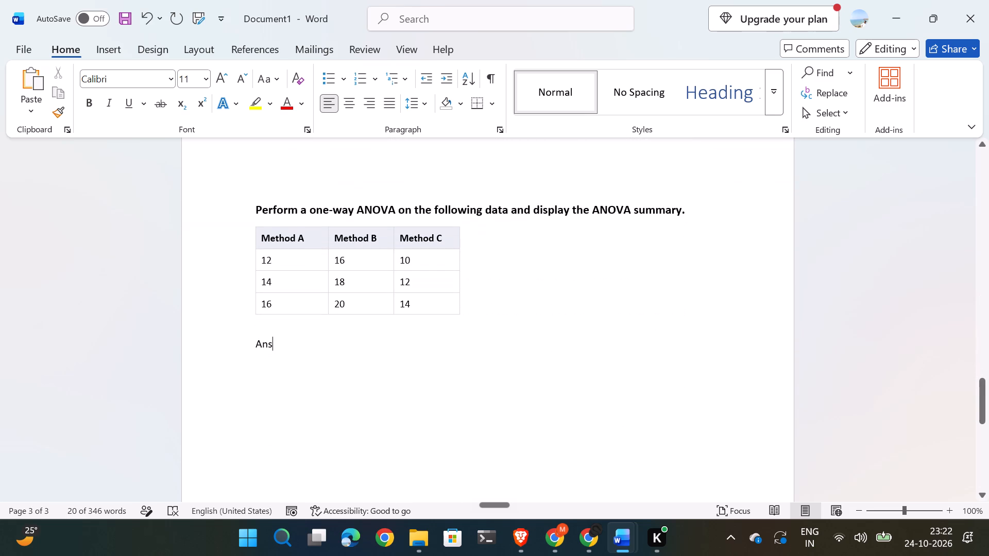
{"action": "key", "text": "shift+colon"}
{"action": "key", "text": "Return"}
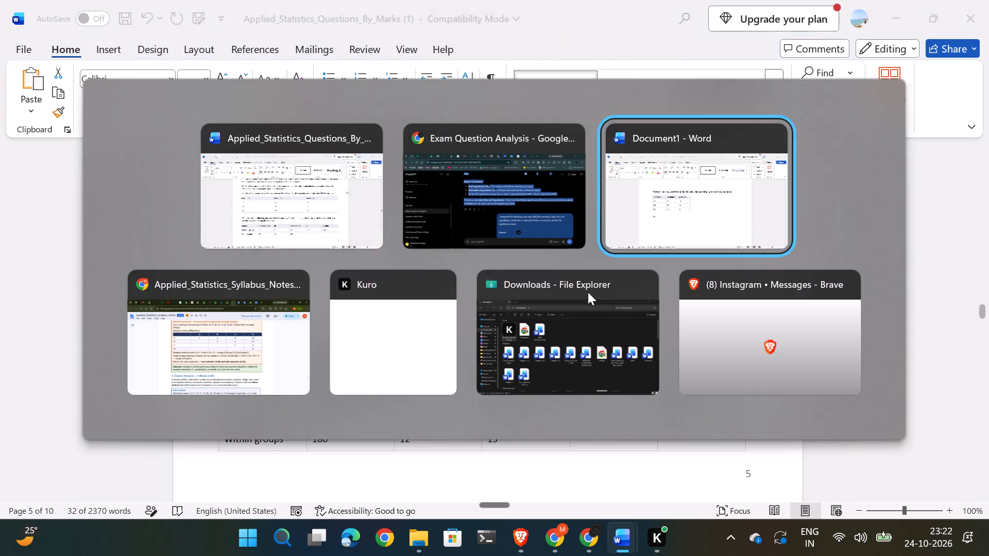
{"action": "key", "text": "ctrl+v"}
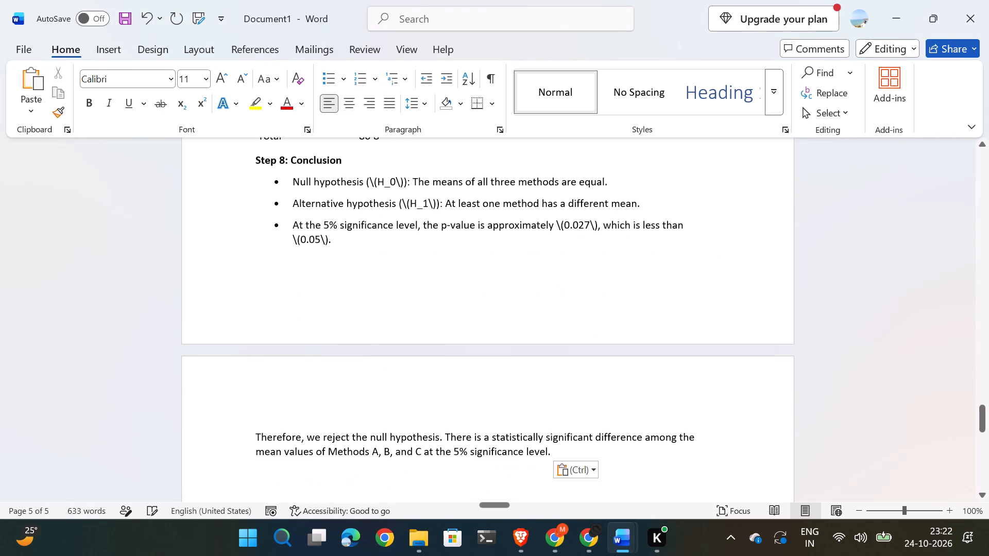
Delete the solution's "One-Way ANOVA — Manual Calculation (6 Marks)" heading and bring "Given data:" onto the "Ans:" line after a space.
{"action": "scroll", "coordinate": [566, 290], "scroll_direction": "up", "scroll_amount": 20}
{"action": "scroll", "coordinate": [566, 290], "scroll_direction": "up", "scroll_amount": 15}
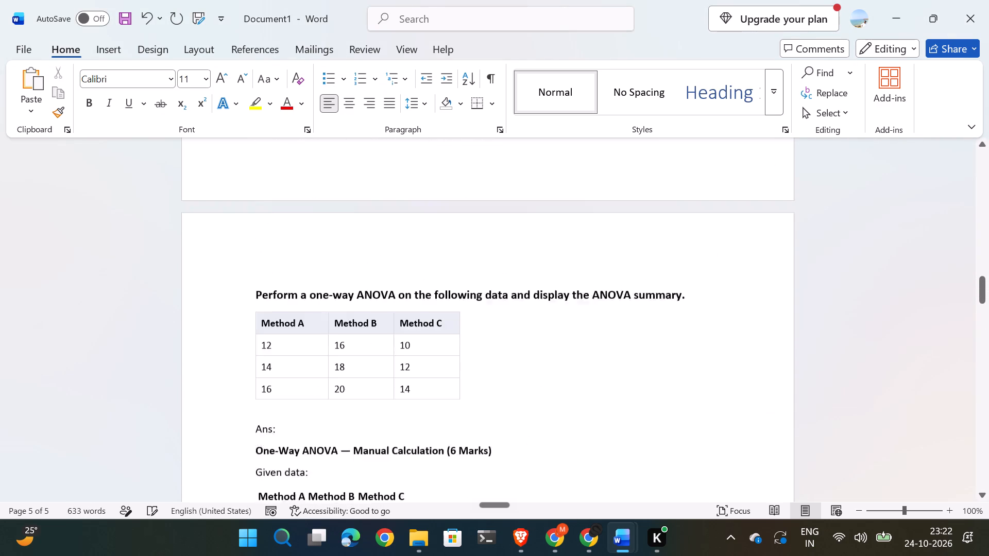
{"action": "scroll", "coordinate": [566, 289], "scroll_direction": "up", "scroll_amount": 9}
{"action": "scroll", "coordinate": [566, 289], "scroll_direction": "down", "scroll_amount": 10}
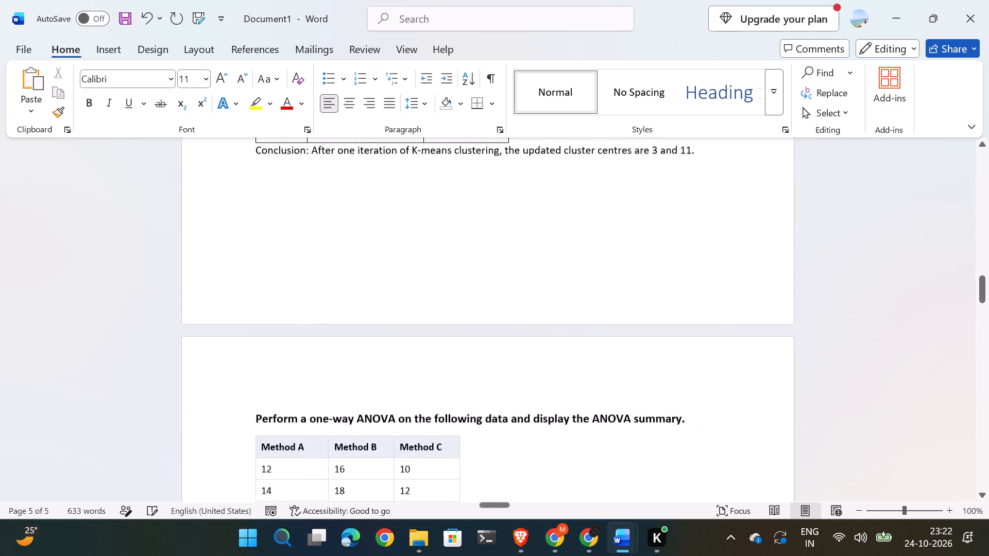
{"action": "scroll", "coordinate": [566, 289], "scroll_direction": "down", "scroll_amount": 5}
{"action": "left_click_drag", "start_coordinate": [518, 272], "coordinate": [157, 269]}
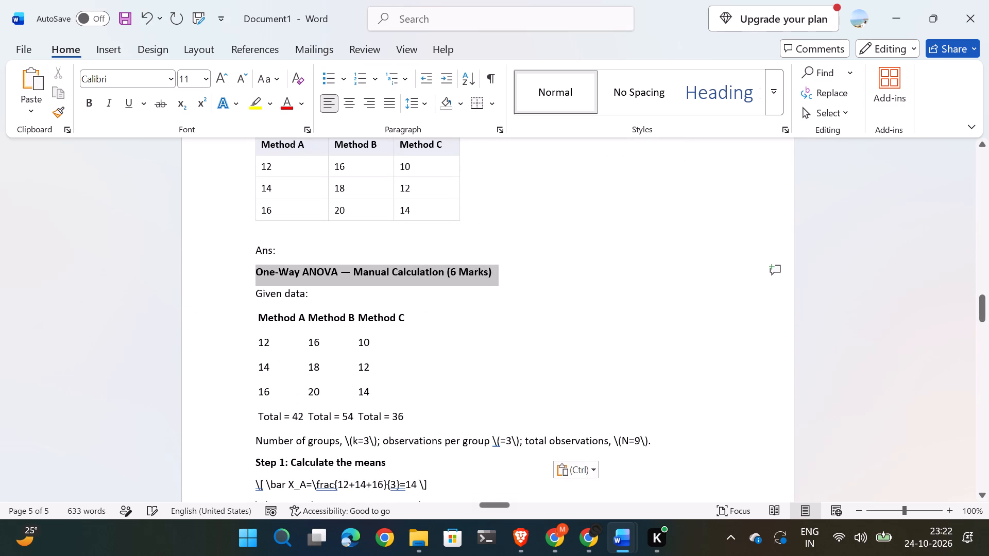
{"action": "left_click_drag", "start_coordinate": [157, 269], "coordinate": [155, 269]}
{"action": "key", "text": "BackSpace"}
{"action": "key", "text": "BackSpace"}
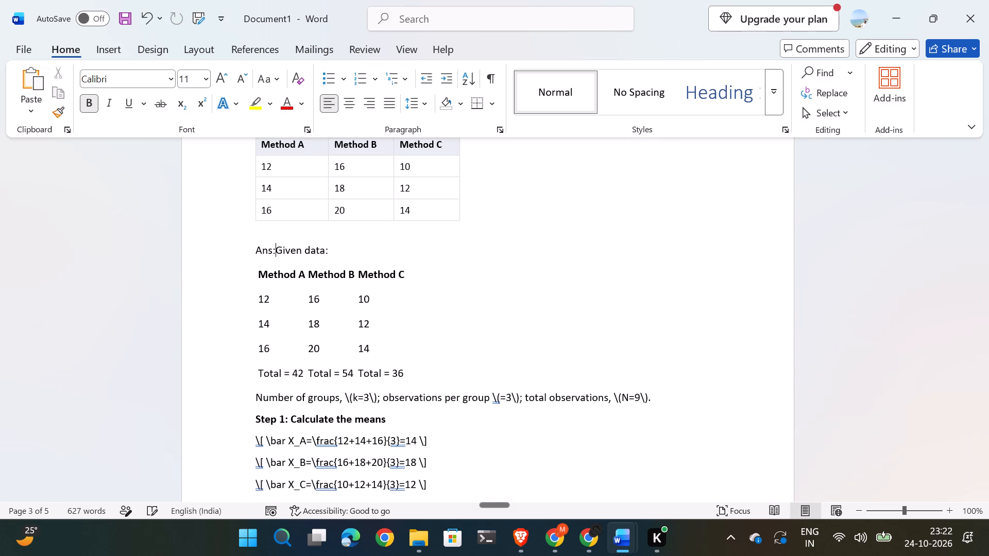
{"action": "key", "text": "space"}
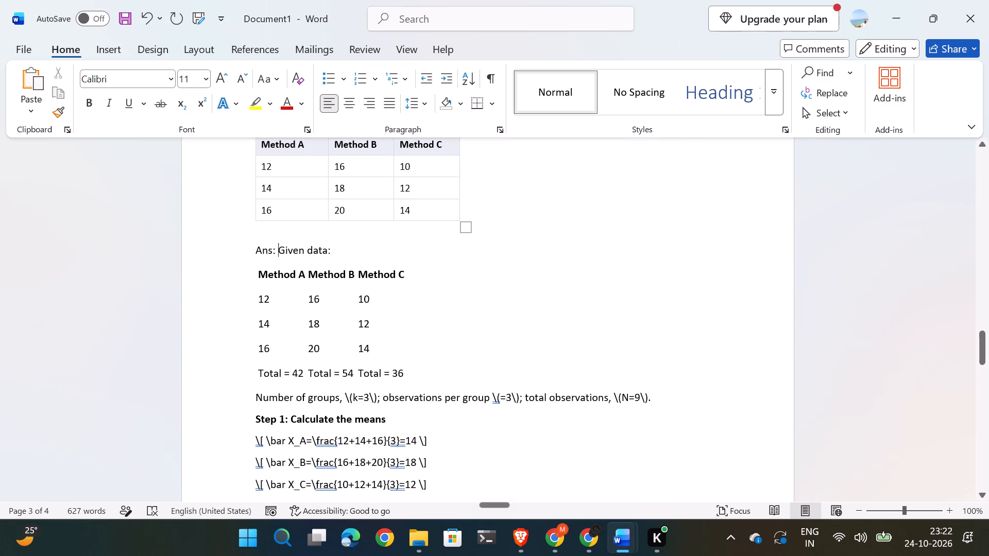
Apply the bordered grid table style to the Method A, B and C table under "Given data:" in the ANOVA answer.
{"action": "left_click", "coordinate": [251, 276]}
{"action": "left_click", "coordinate": [247, 262]}
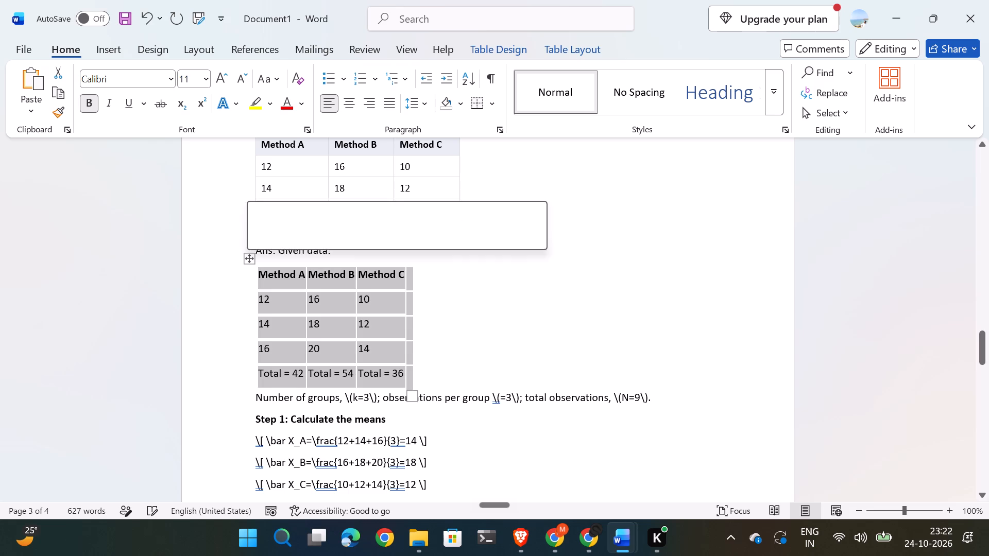
{"action": "left_click", "coordinate": [505, 46]}
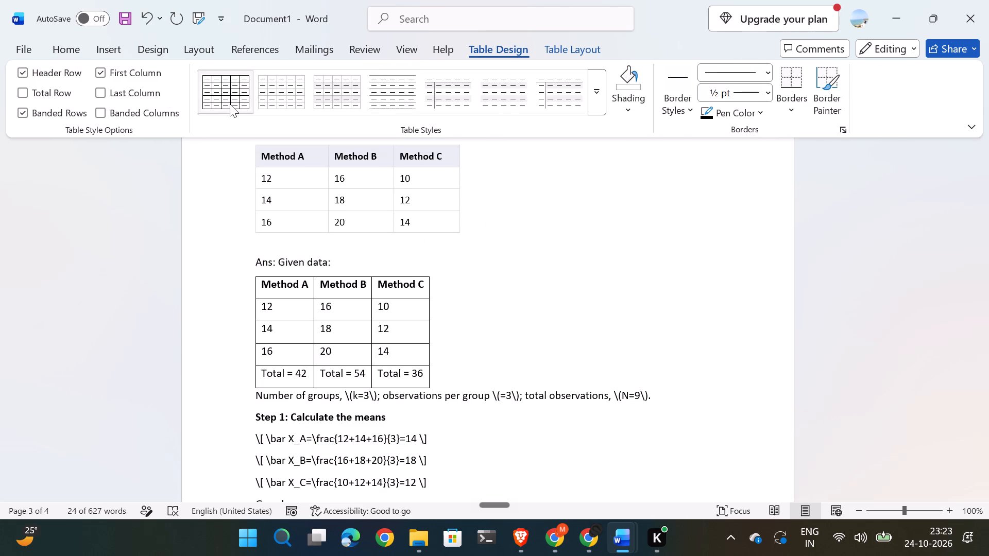
{"action": "left_click", "coordinate": [230, 104]}
{"action": "left_click", "coordinate": [64, 48]}
{"action": "scroll", "coordinate": [417, 304], "scroll_direction": "down", "scroll_amount": 3}
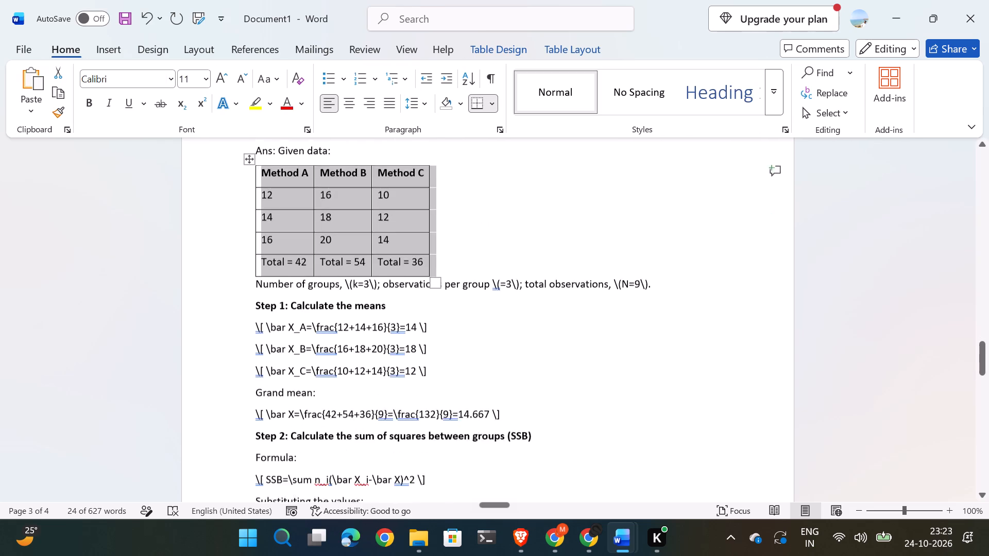
Convert the LaTeX expression \(k=3\) in the "Number of groups" line below the table into an inline equation.
{"action": "left_click_drag", "start_coordinate": [345, 249], "coordinate": [373, 249]}
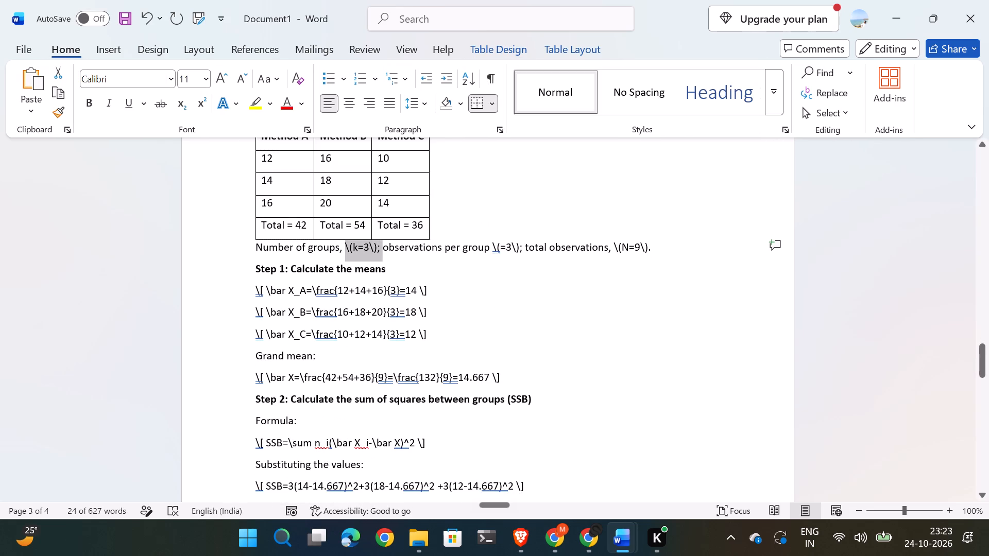
{"action": "left_click_drag", "start_coordinate": [373, 249], "coordinate": [374, 249]}
{"action": "left_click", "coordinate": [382, 255]}
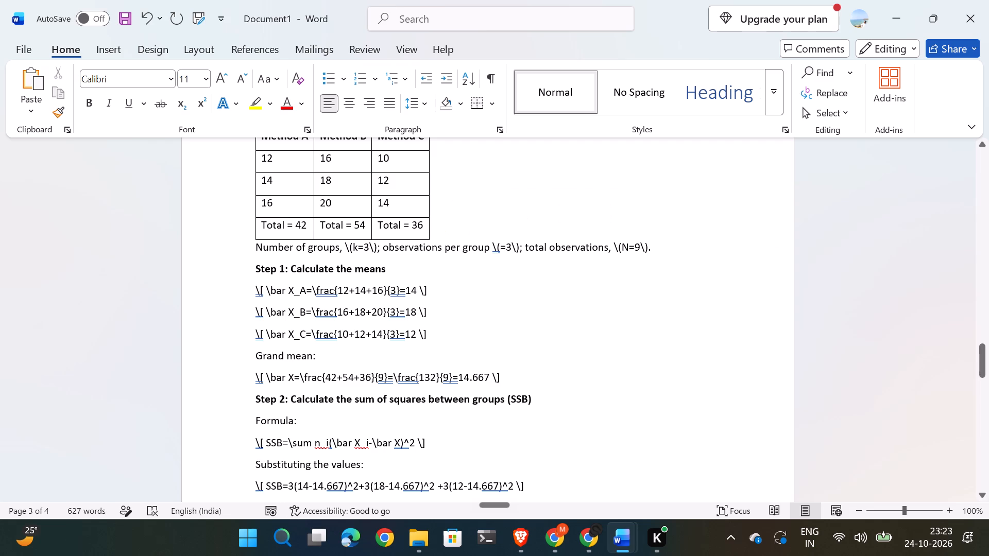
{"action": "key", "text": "Left"}
{"action": "key", "text": "Left"}
{"action": "key", "text": "shift+Left"}
{"action": "key", "text": "shift+Left"}
{"action": "key", "text": "shift+Left"}
{"action": "key", "text": "shift+Left"}
{"action": "key", "text": "shift+Left"}
{"action": "key", "text": "shift+Left"}
{"action": "key", "text": "shift+Left"}
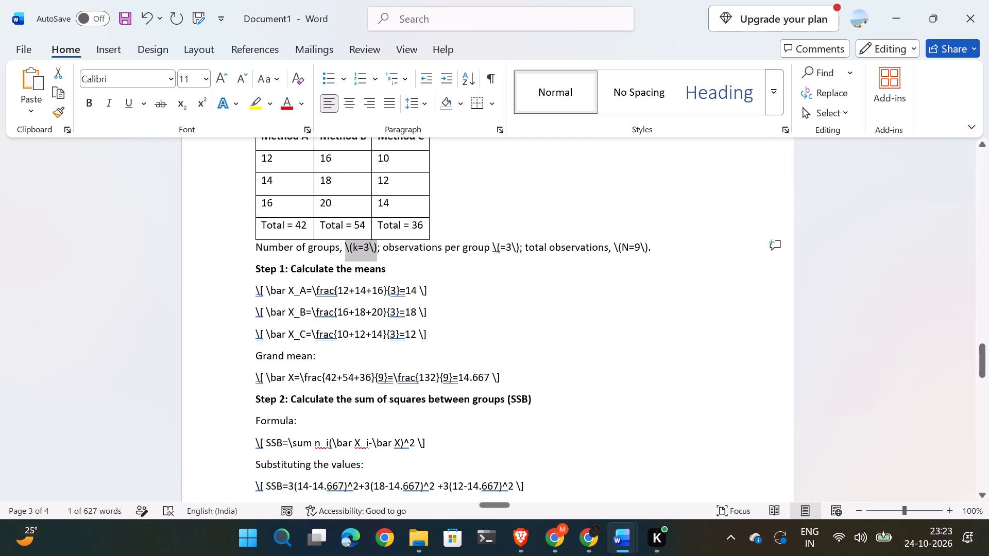
{"action": "key", "text": "alt+equal"}
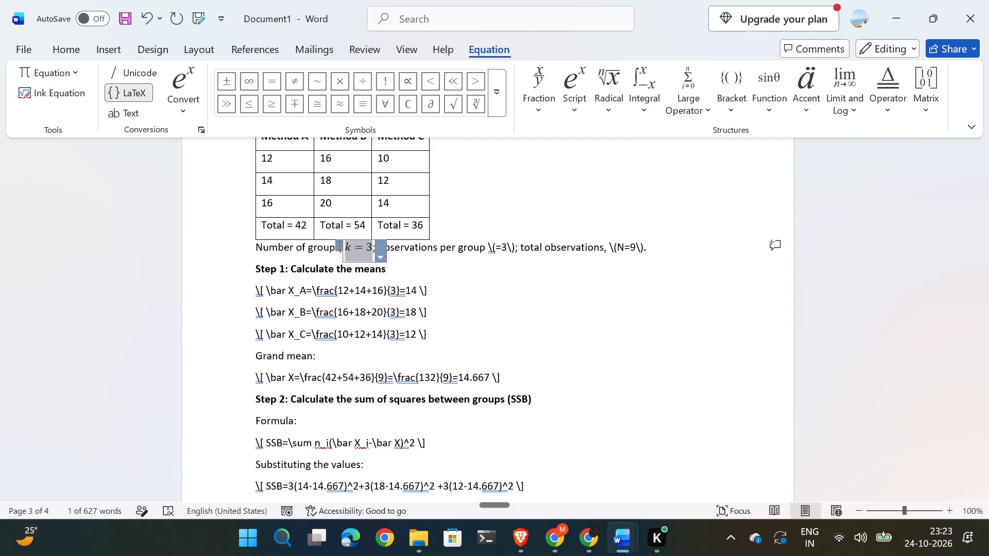
Convert the Step 1 LaTeX lines for the Method A, B and C means and the grand mean into formatted equations.
{"action": "left_click", "coordinate": [355, 290]}
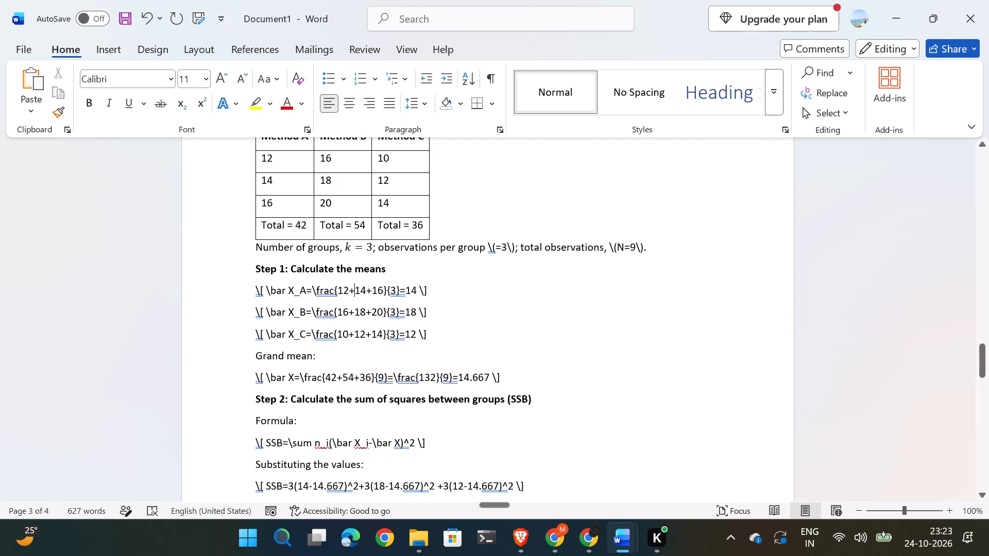
{"action": "left_click_drag", "start_coordinate": [439, 288], "coordinate": [252, 289]}
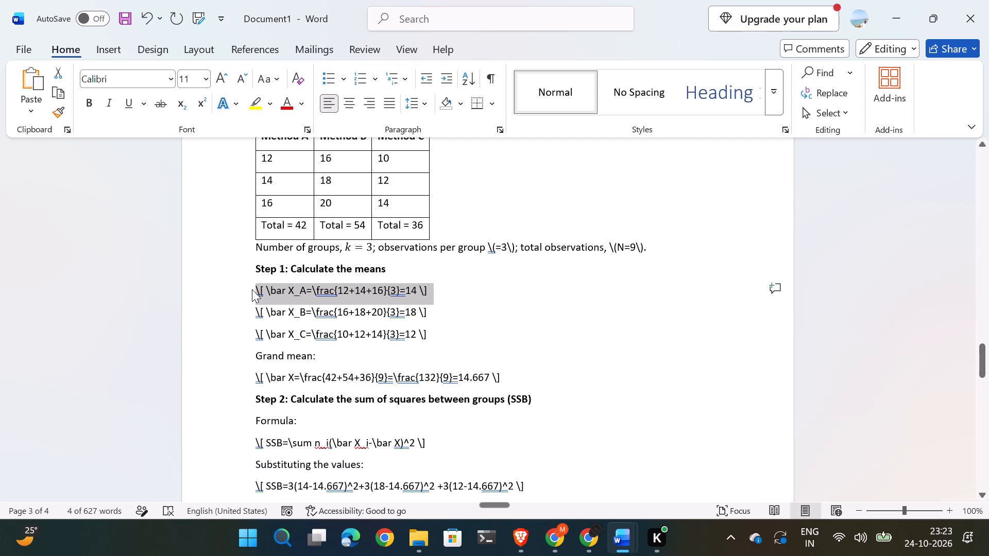
{"action": "key", "text": "alt+equal"}
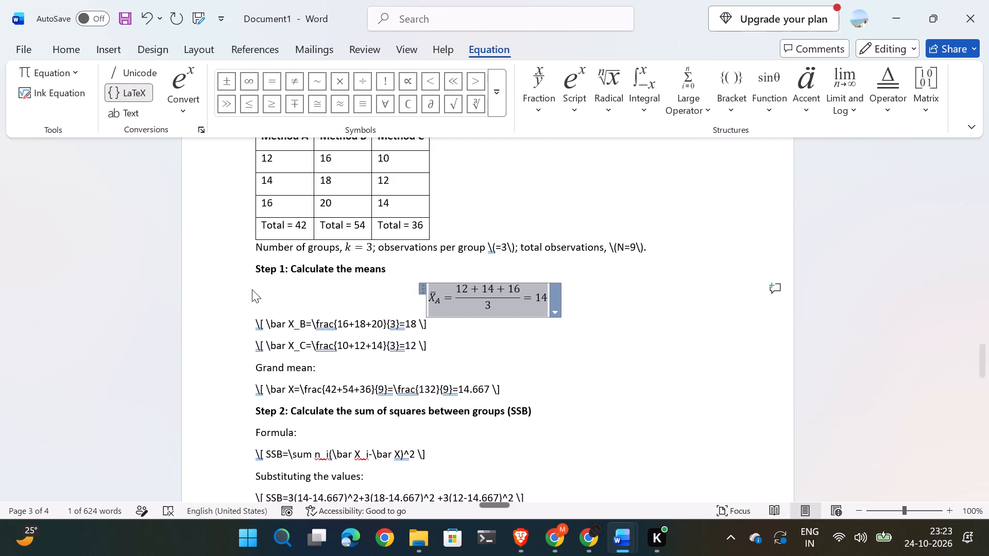
{"action": "left_click", "coordinate": [435, 329]}
{"action": "left_click_drag", "start_coordinate": [435, 329], "coordinate": [417, 325]}
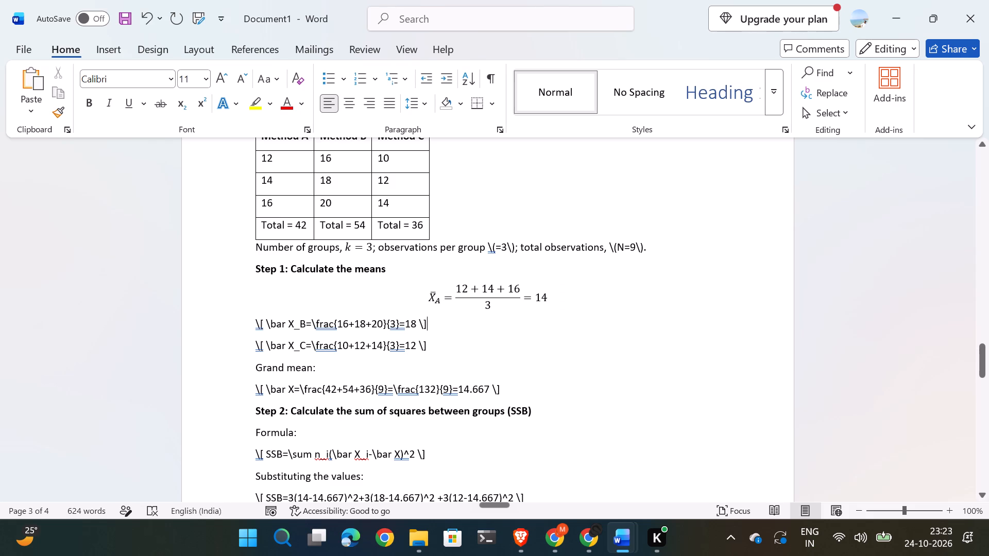
{"action": "left_click_drag", "start_coordinate": [417, 325], "coordinate": [255, 320]}
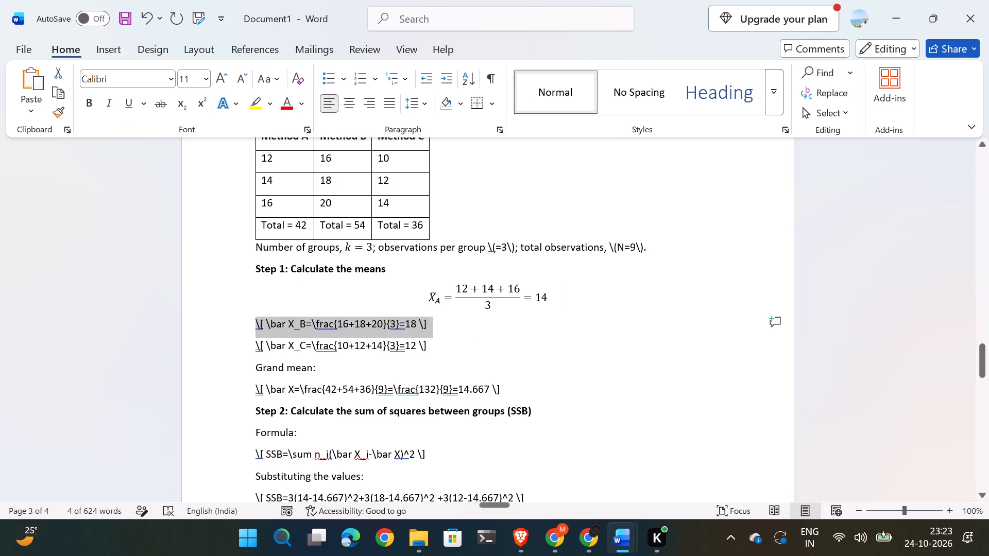
{"action": "key", "text": "alt+equal"}
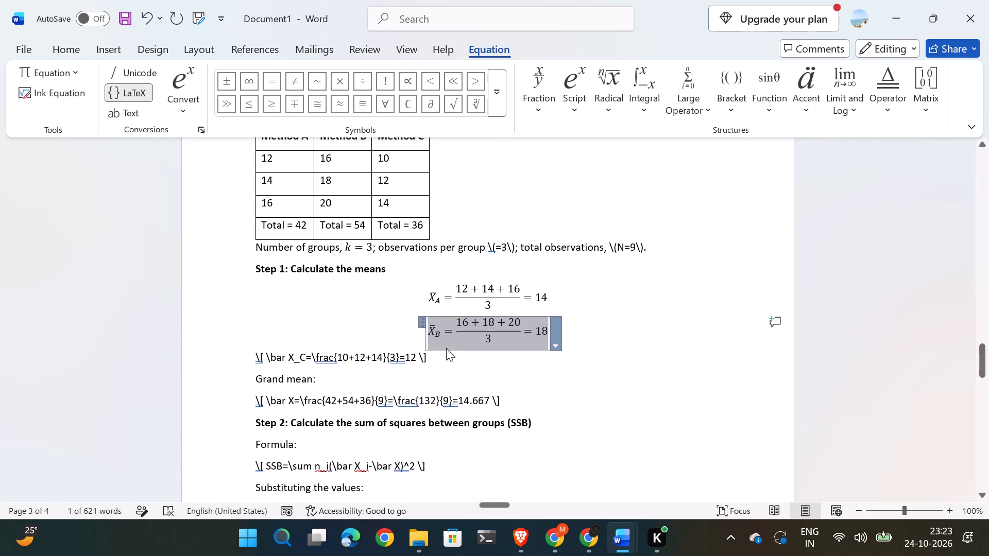
{"action": "left_click", "coordinate": [437, 357]}
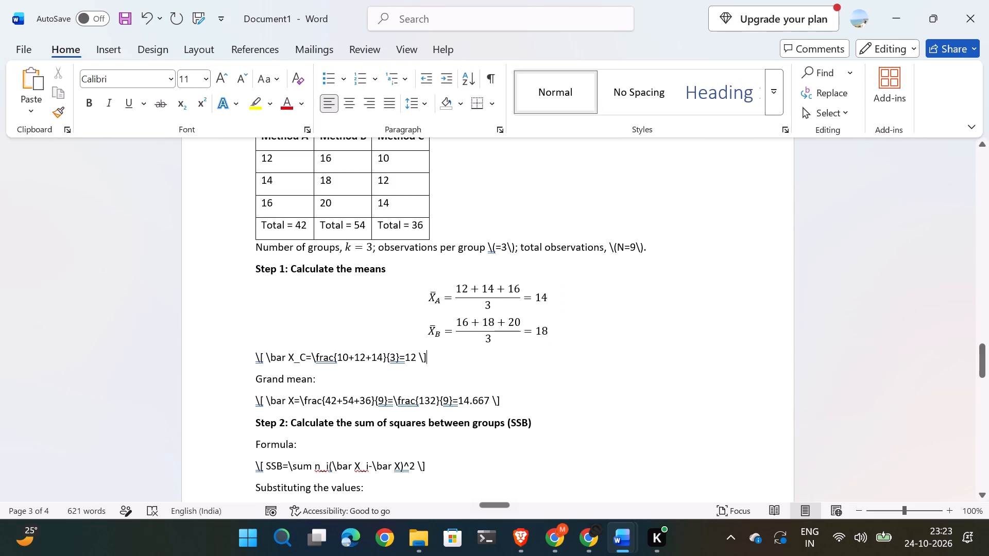
{"action": "left_click_drag", "start_coordinate": [435, 359], "coordinate": [240, 354]}
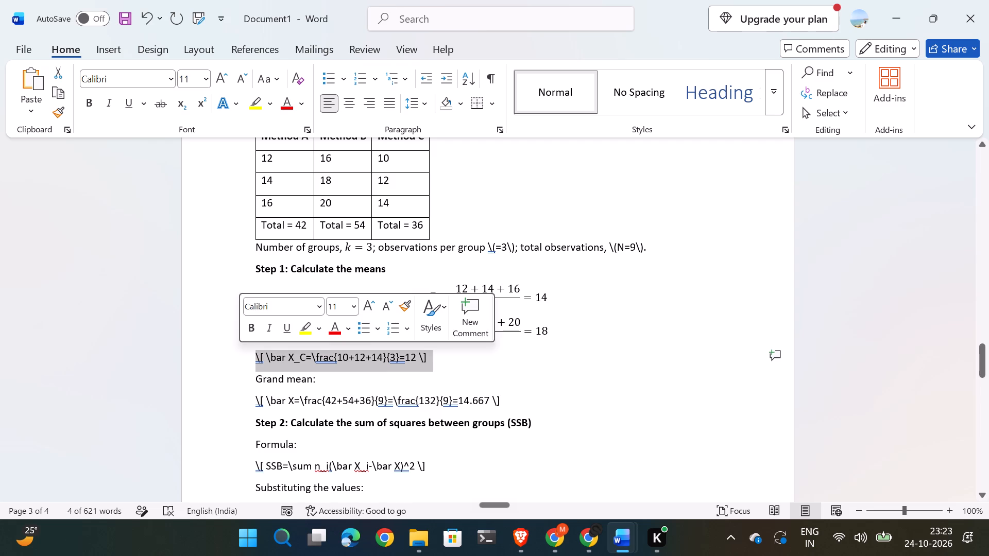
{"action": "key", "text": "alt+equal"}
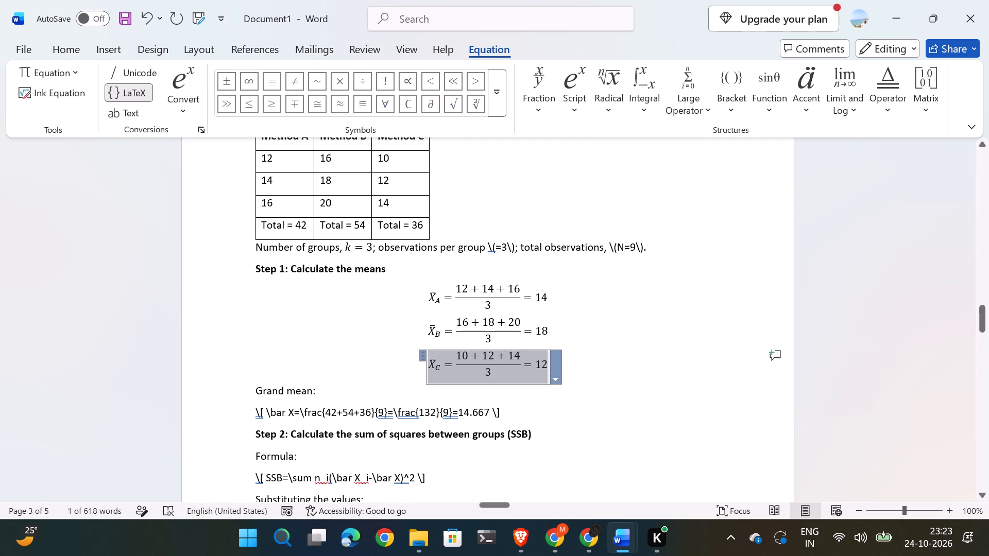
{"action": "scroll", "coordinate": [330, 359], "scroll_direction": "down", "scroll_amount": 1}
{"action": "left_click_drag", "start_coordinate": [504, 366], "coordinate": [225, 362]}
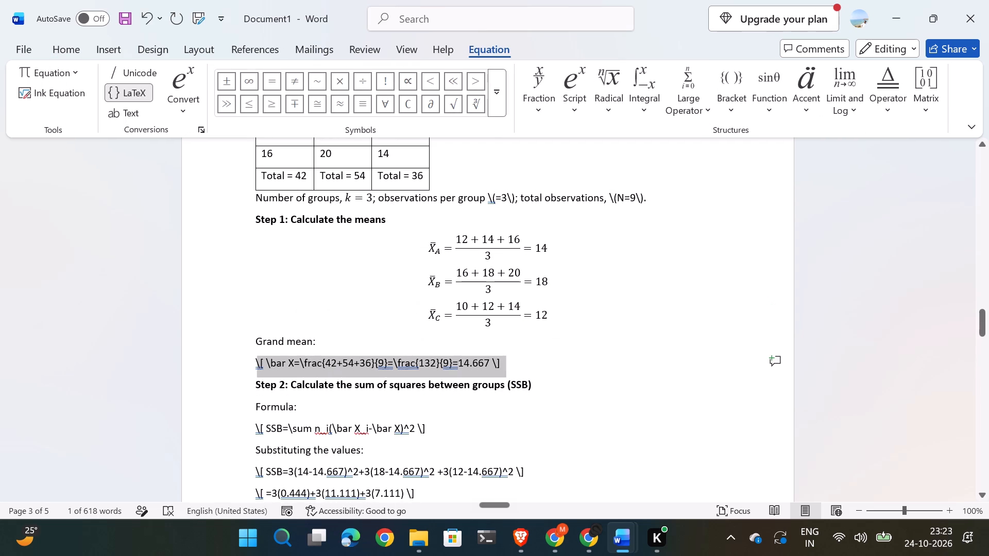
{"action": "left_click_drag", "start_coordinate": [225, 362], "coordinate": [221, 362]}
{"action": "key", "text": "alt+equal"}
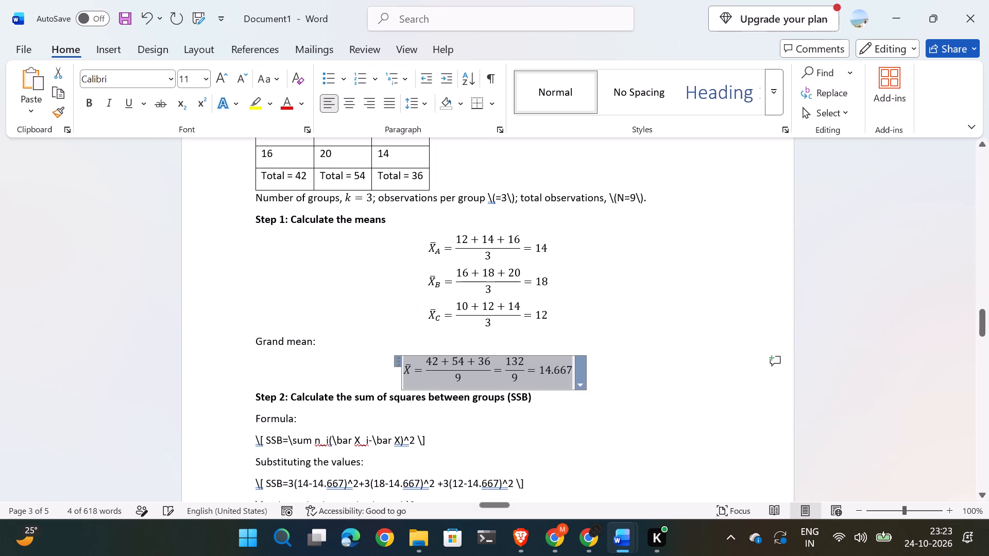
Convert the four Step 2 LaTeX lines, from the SSB formula through the boxed SSB=56, into formatted equations.
{"action": "scroll", "coordinate": [303, 445], "scroll_direction": "down", "scroll_amount": 2}
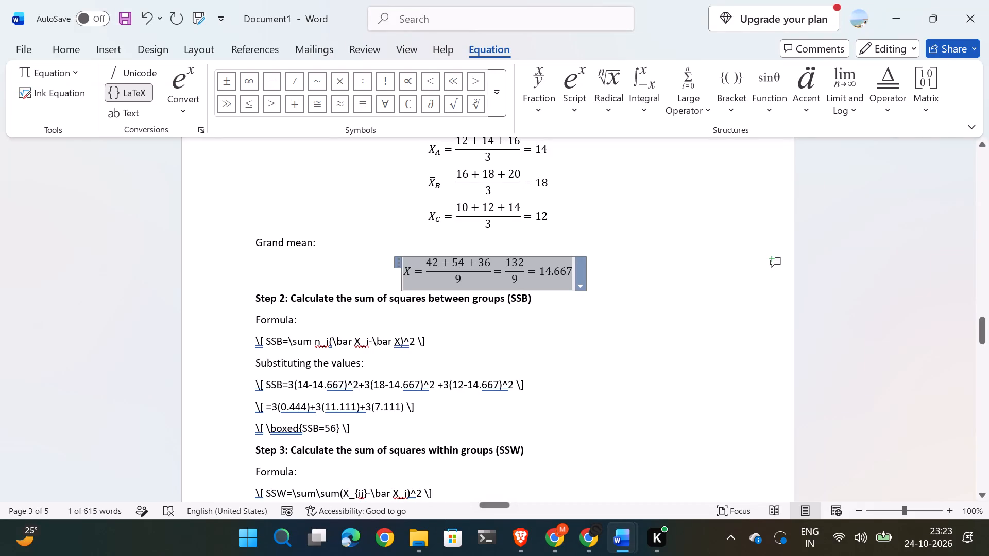
{"action": "left_click_drag", "start_coordinate": [431, 340], "coordinate": [238, 349]}
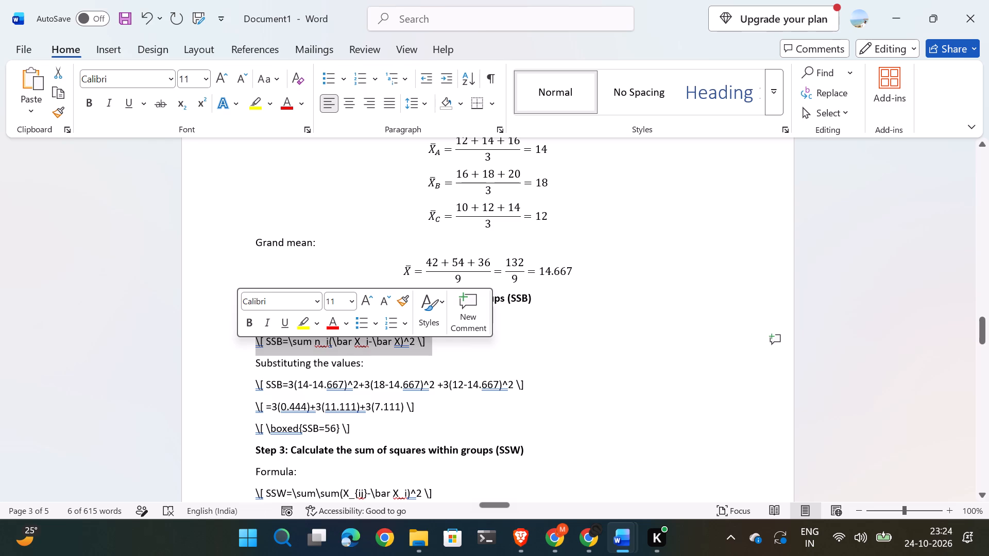
{"action": "key", "text": "alt+equal"}
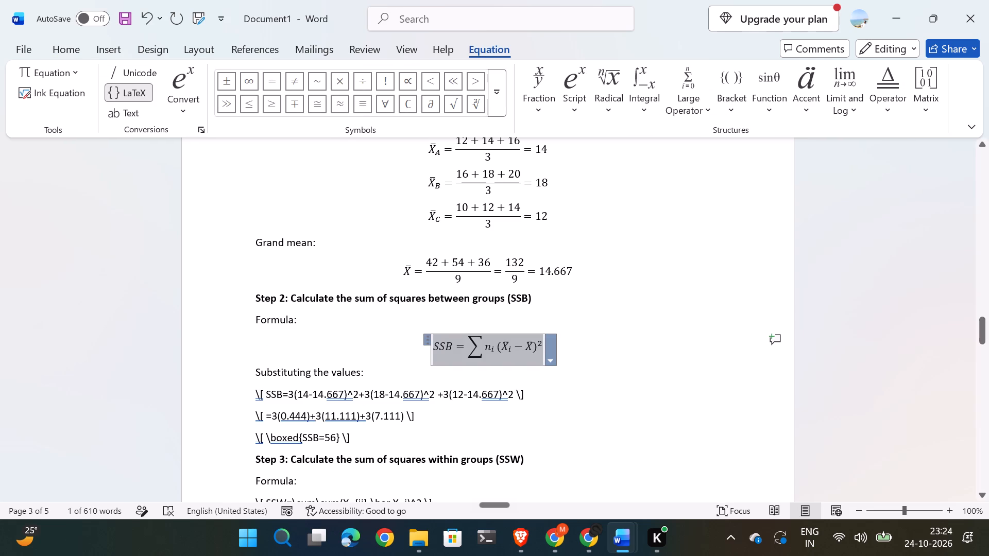
{"action": "left_click_drag", "start_coordinate": [533, 393], "coordinate": [199, 394]}
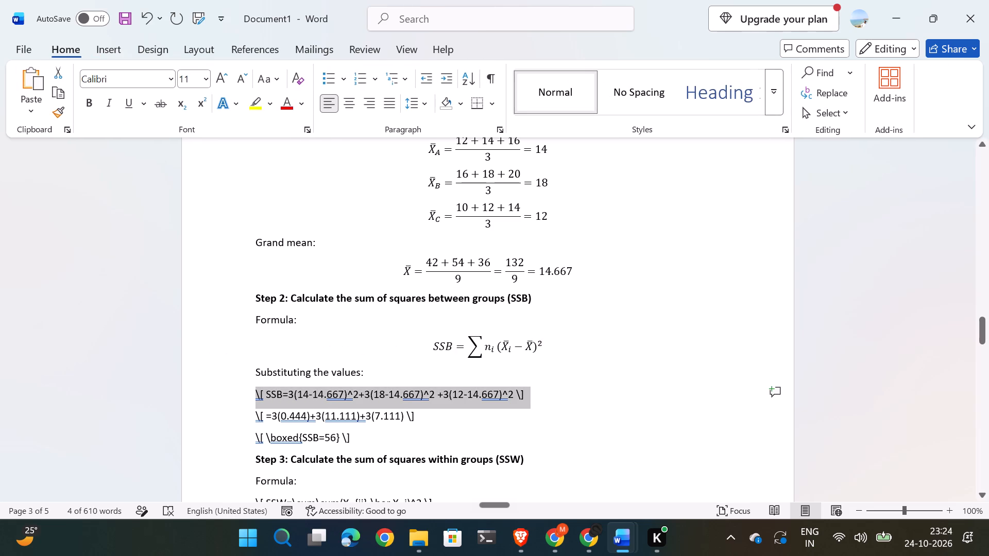
{"action": "key", "text": "alt+equal"}
{"action": "left_click_drag", "start_coordinate": [427, 419], "coordinate": [203, 421]}
{"action": "key", "text": "alt+equal"}
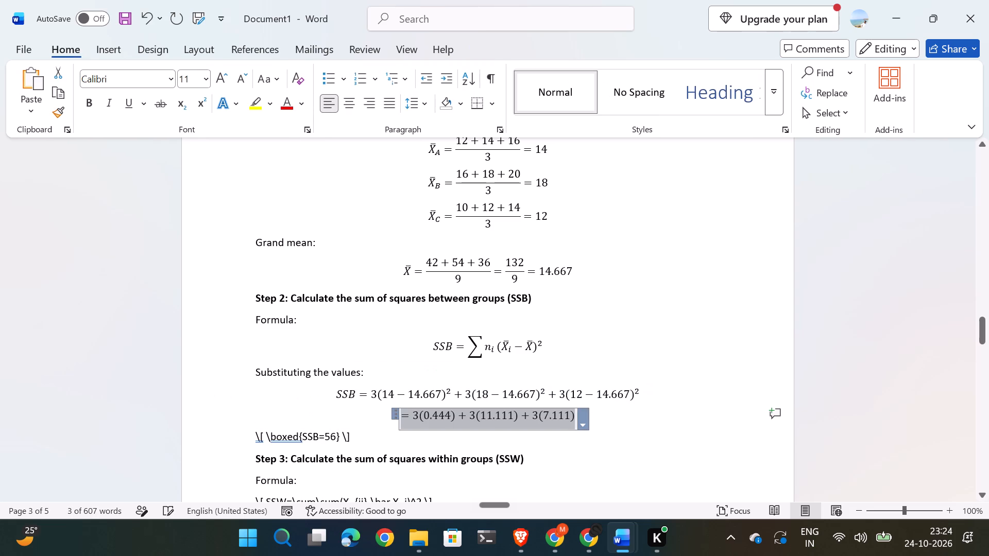
{"action": "left_click_drag", "start_coordinate": [358, 439], "coordinate": [271, 437]}
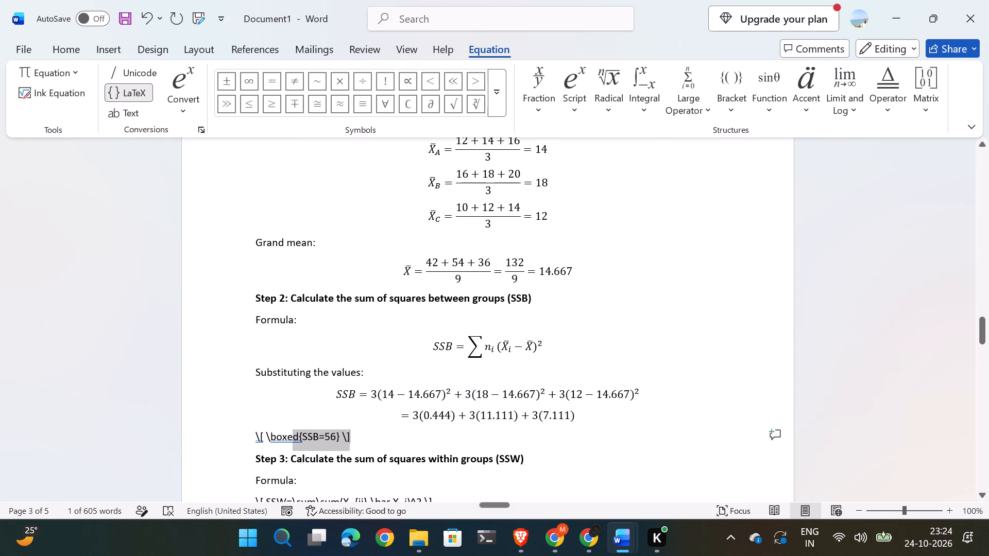
{"action": "left_click_drag", "start_coordinate": [271, 437], "coordinate": [145, 437]}
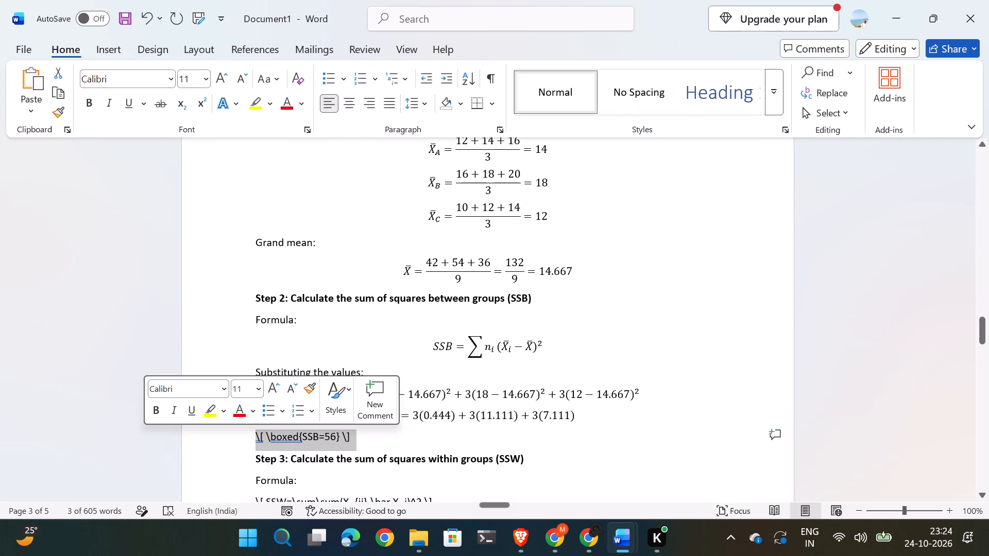
{"action": "key", "text": "alt+equal"}
Convert the SSW formula's LaTeX line under Step 3 into a formatted equation.
{"action": "scroll", "coordinate": [420, 371], "scroll_direction": "down", "scroll_amount": 1}
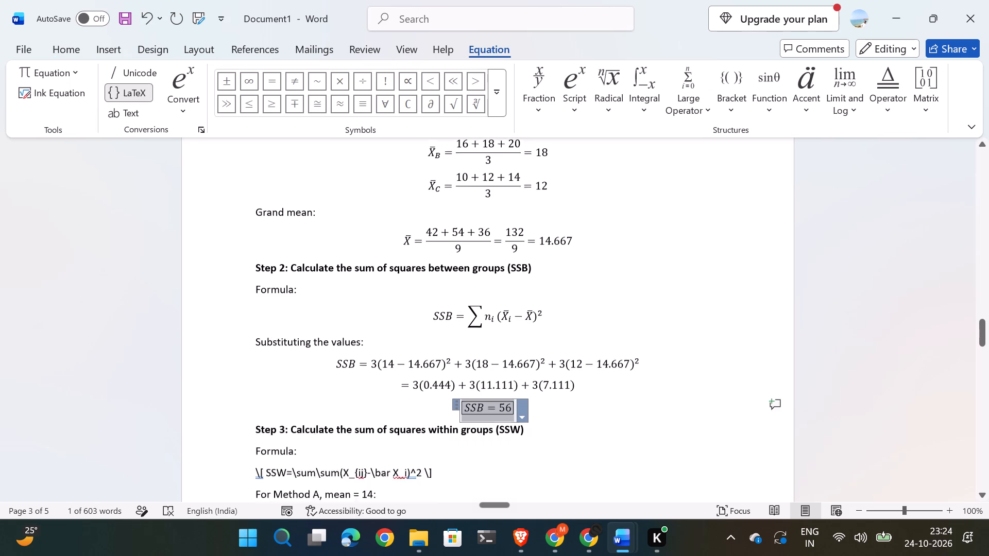
{"action": "scroll", "coordinate": [420, 371], "scroll_direction": "down", "scroll_amount": 2}
{"action": "left_click_drag", "start_coordinate": [439, 353], "coordinate": [435, 353]}
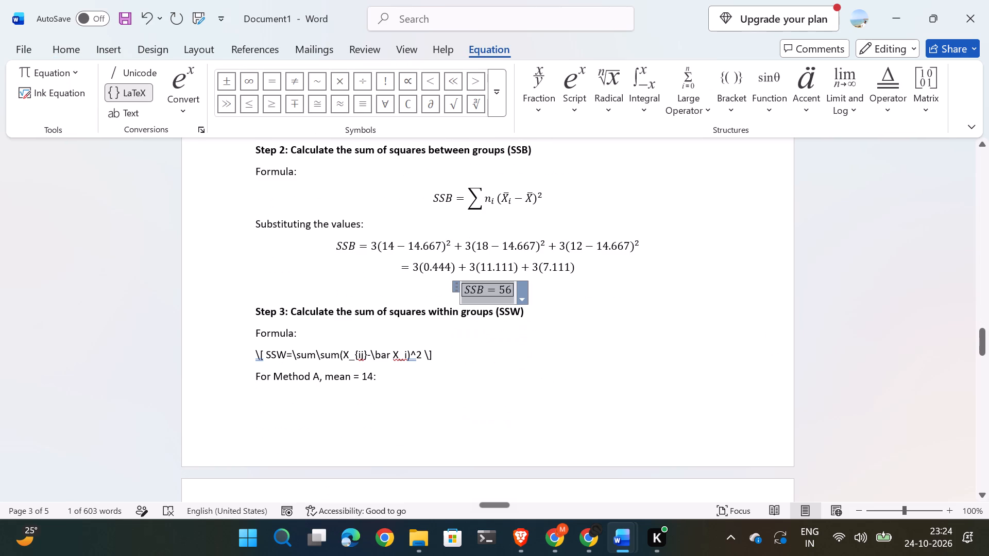
{"action": "left_click_drag", "start_coordinate": [435, 353], "coordinate": [237, 352]}
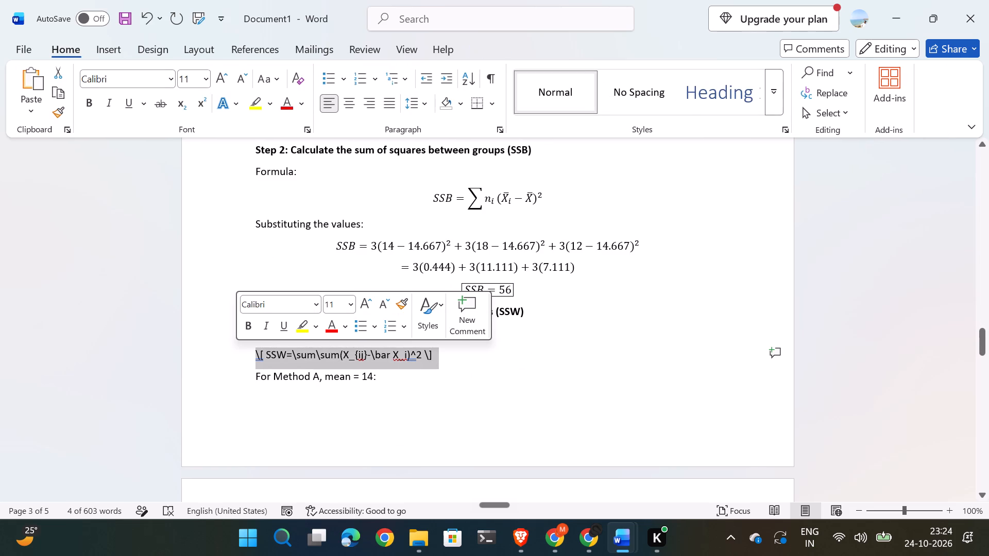
{"action": "key", "text": "alt+equal"}
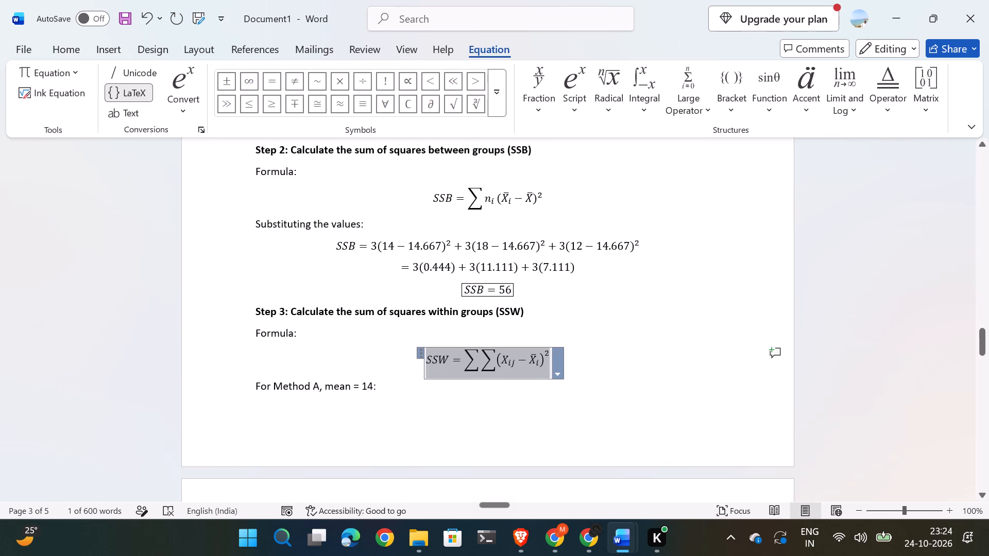
Convert the Step 3 LaTeX sum-of-squares lines for Methods A, B and C into formatted equations.
{"action": "scroll", "coordinate": [376, 401], "scroll_direction": "down", "scroll_amount": 3}
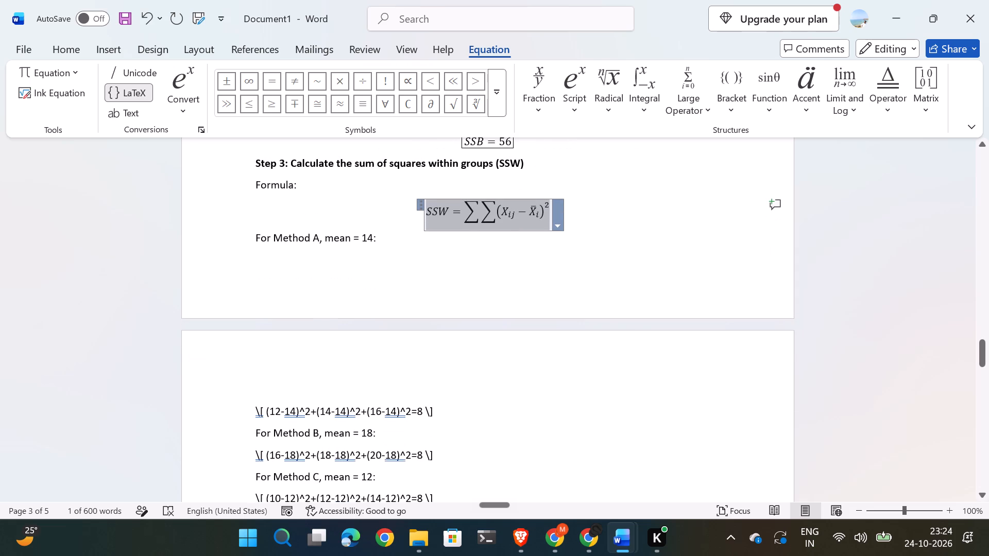
{"action": "left_click_drag", "start_coordinate": [445, 409], "coordinate": [174, 409]}
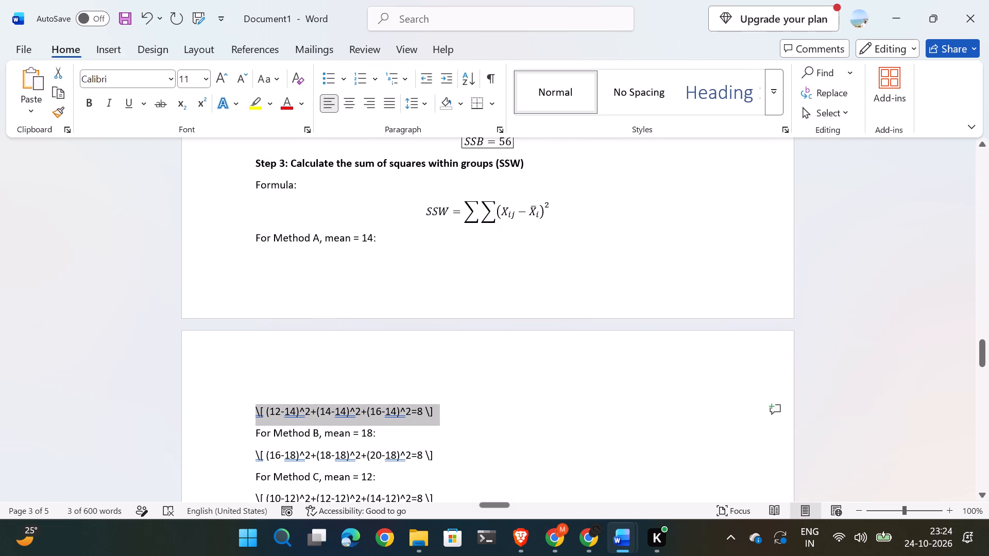
{"action": "key", "text": "alt+equal"}
{"action": "scroll", "coordinate": [315, 408], "scroll_direction": "down", "scroll_amount": 3}
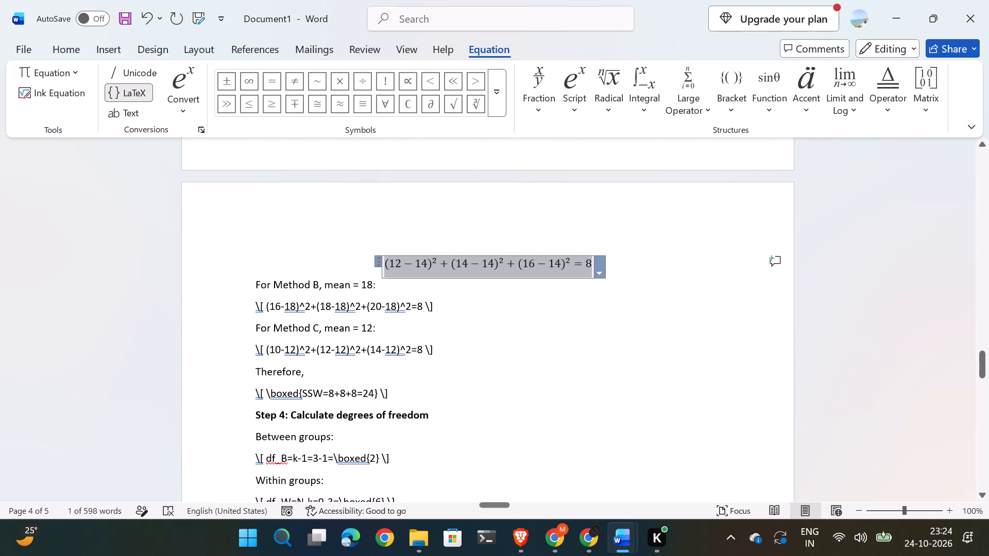
{"action": "left_click_drag", "start_coordinate": [445, 305], "coordinate": [305, 307]}
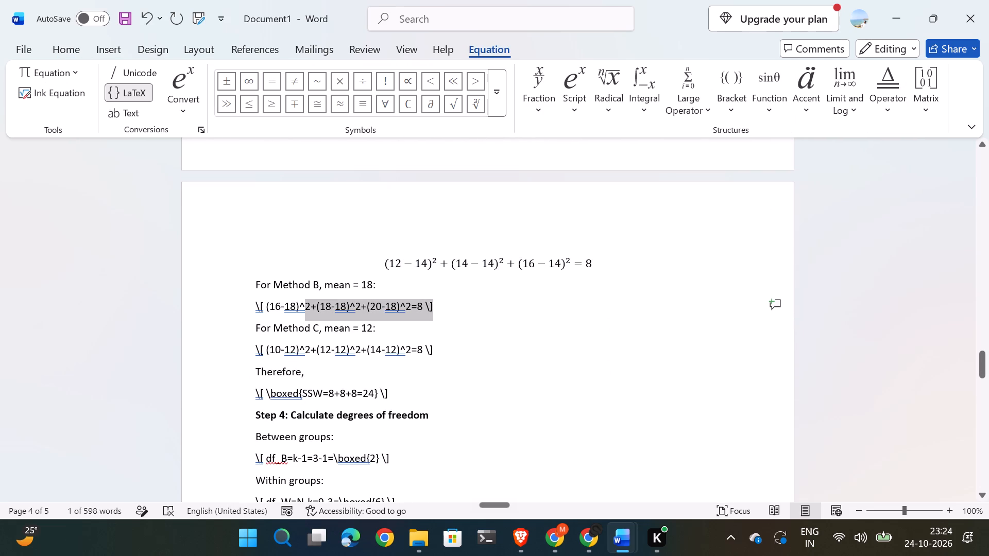
{"action": "left_click_drag", "start_coordinate": [305, 307], "coordinate": [238, 307]}
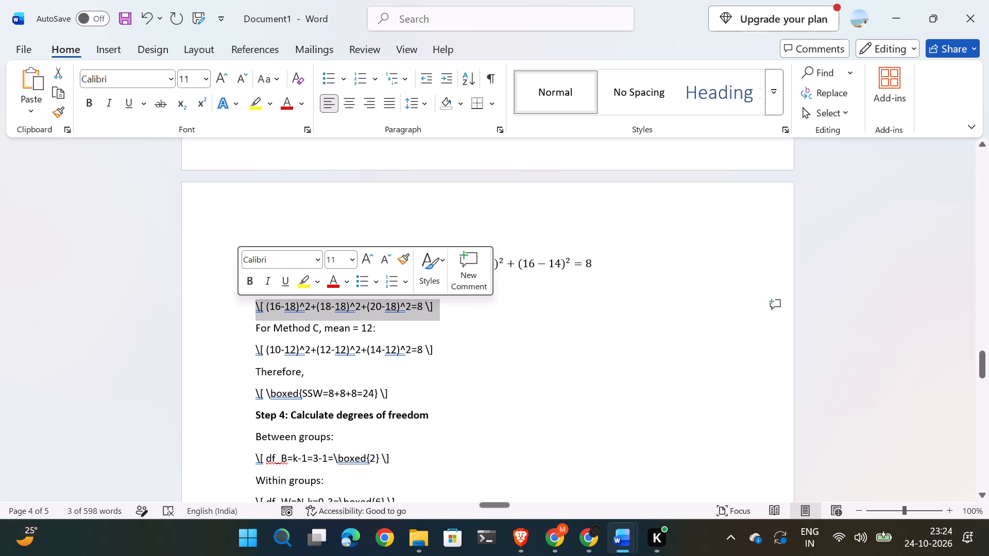
{"action": "key", "text": "alt+equal"}
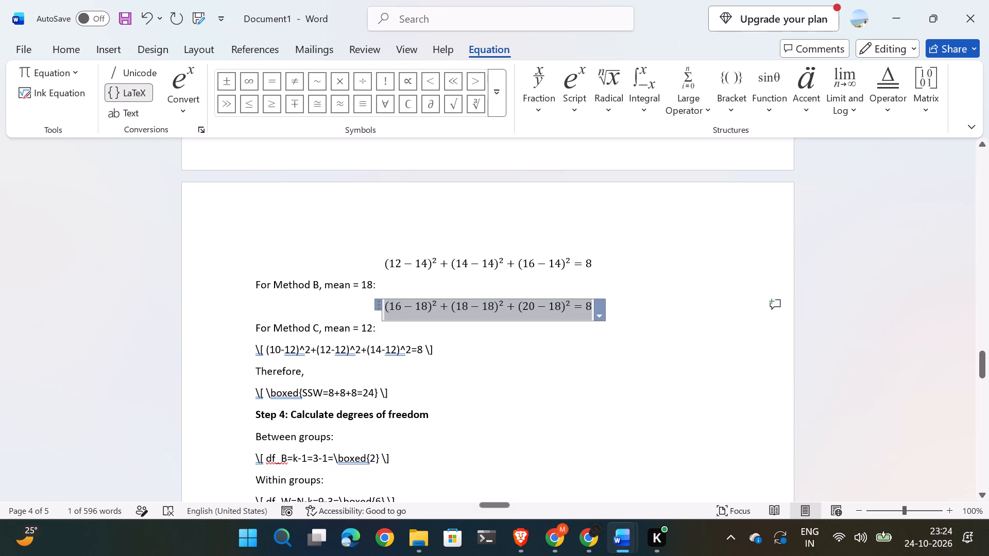
{"action": "left_click_drag", "start_coordinate": [441, 353], "coordinate": [235, 351]}
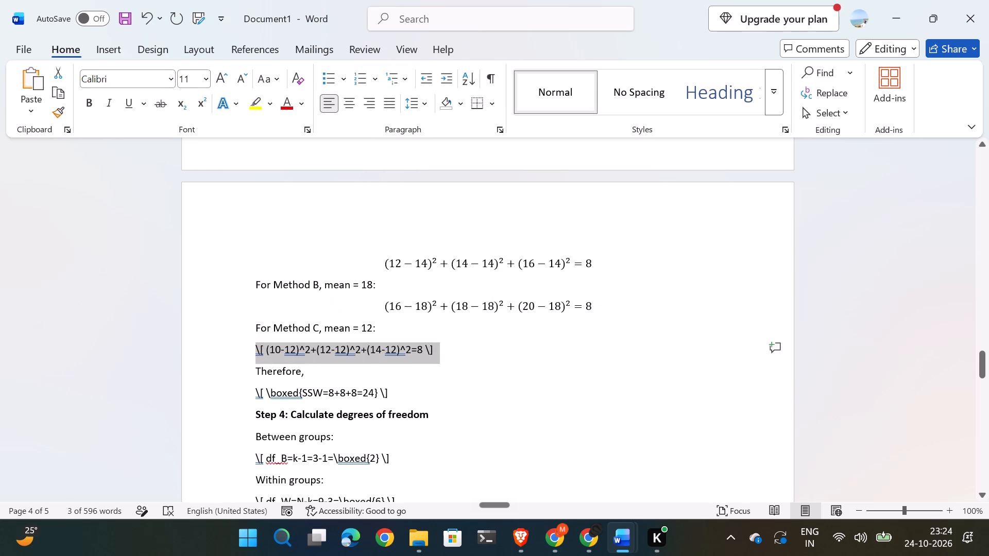
{"action": "key", "text": "alt+equal"}
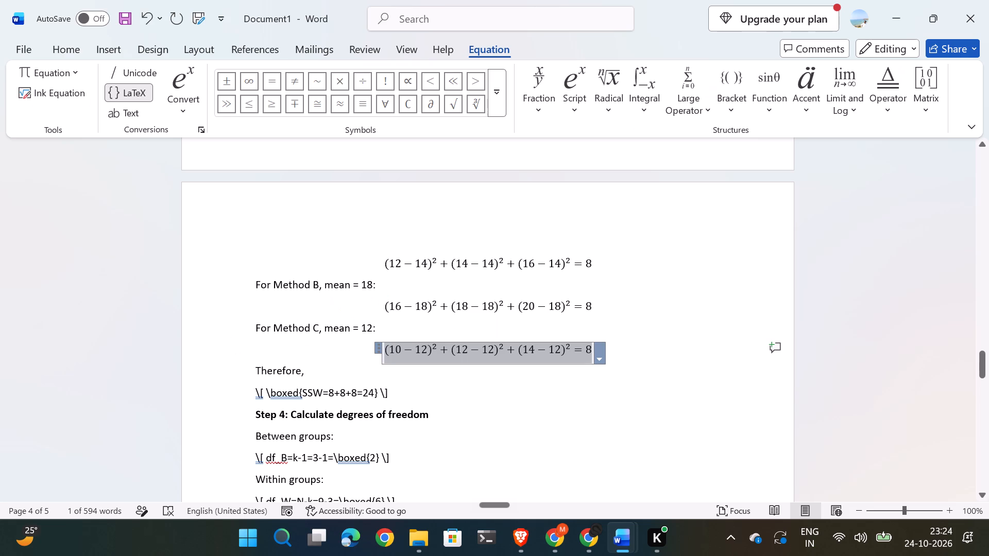
Convert the boxed SSW=8+8+8=24 LaTeX line at the end of Step 3 into a formatted equation.
{"action": "left_click_drag", "start_coordinate": [395, 392], "coordinate": [231, 388]}
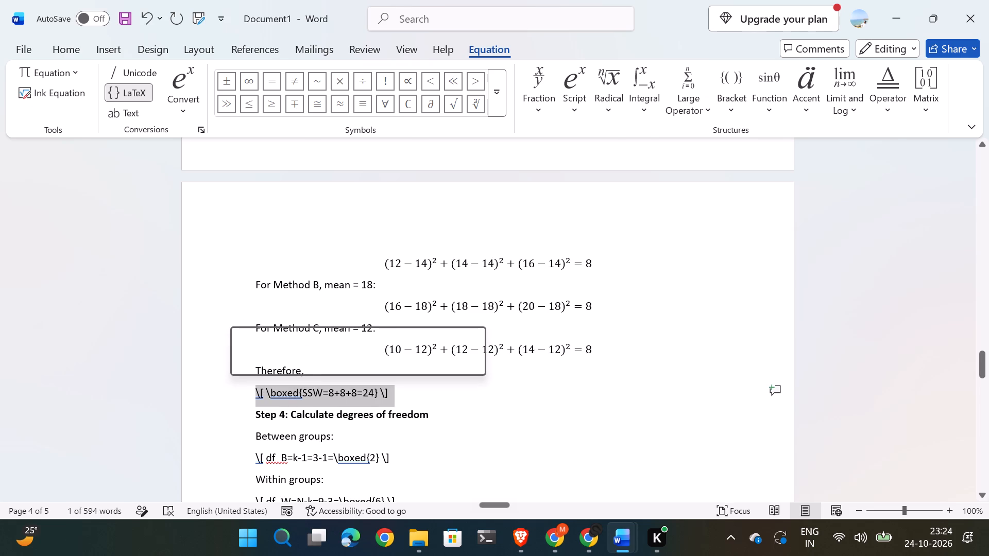
{"action": "key", "text": "alt+equal"}
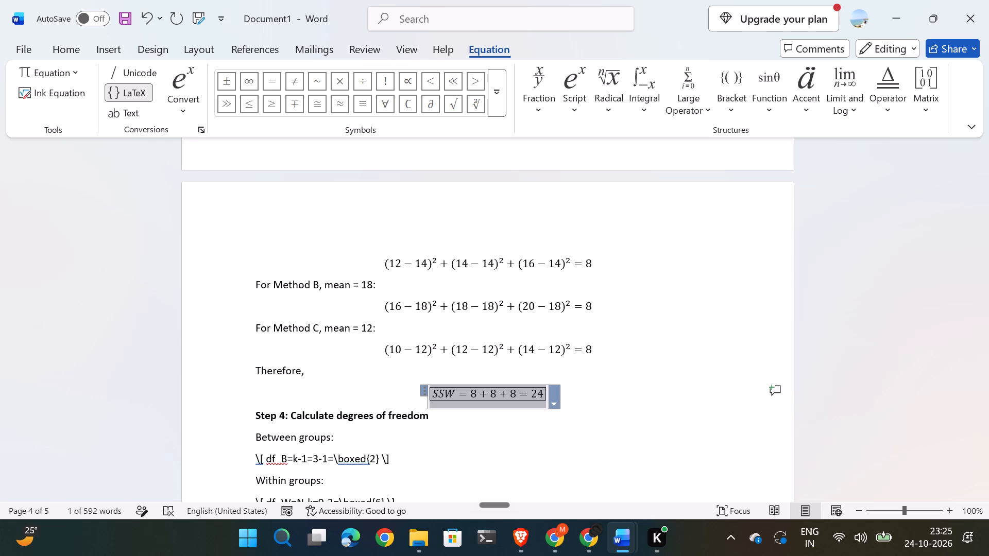
Convert the three Step 4 degrees-of-freedom LaTeX lines, for between groups, within groups and total, into formatted equations.
{"action": "scroll", "coordinate": [439, 379], "scroll_direction": "down", "scroll_amount": 1}
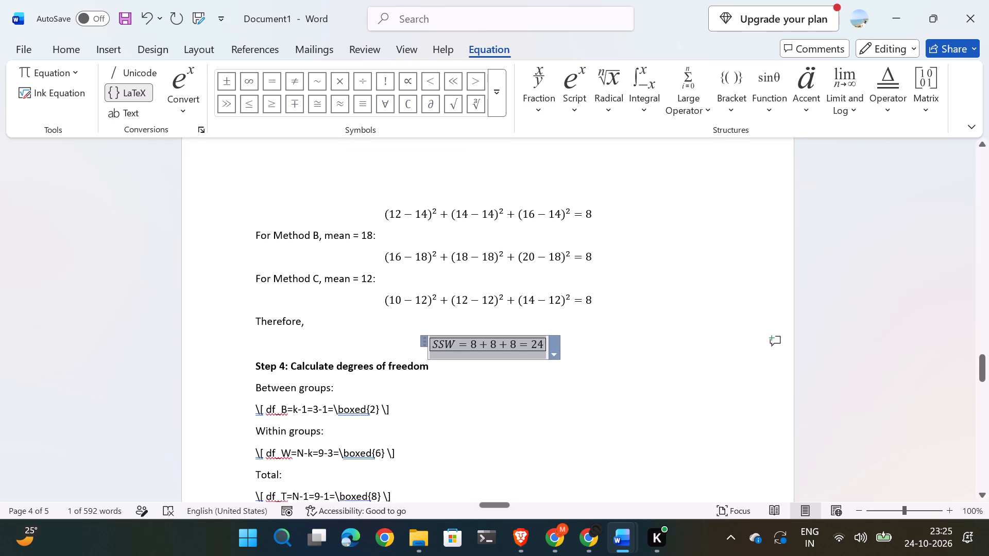
{"action": "left_click_drag", "start_coordinate": [399, 413], "coordinate": [334, 413]}
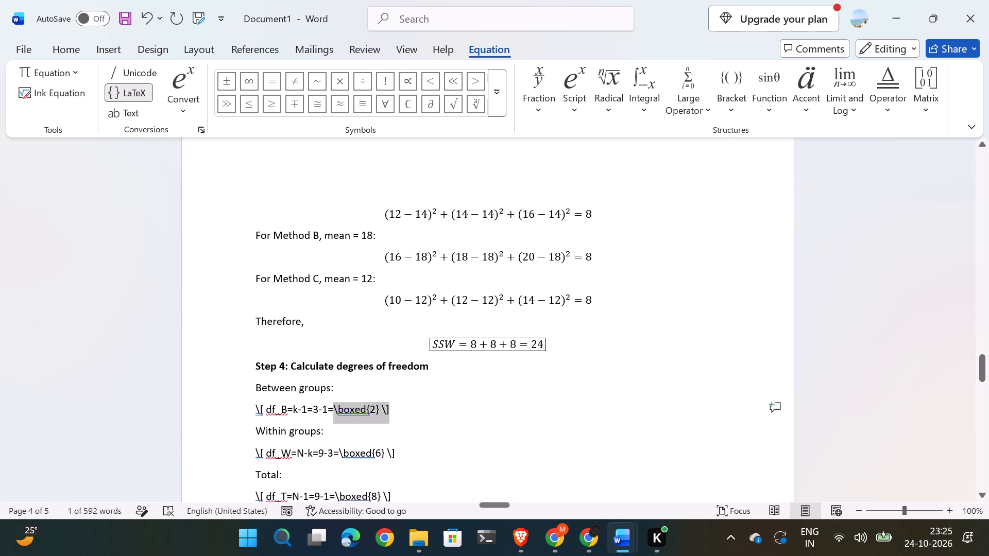
{"action": "left_click_drag", "start_coordinate": [334, 413], "coordinate": [244, 409]}
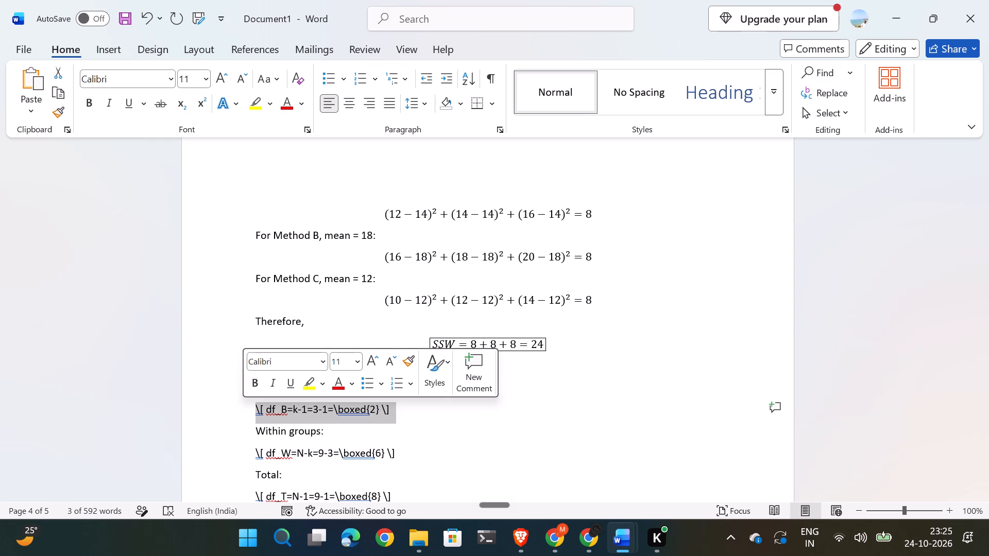
{"action": "key", "text": "alt+equal"}
{"action": "scroll", "coordinate": [314, 388], "scroll_direction": "down", "scroll_amount": 4}
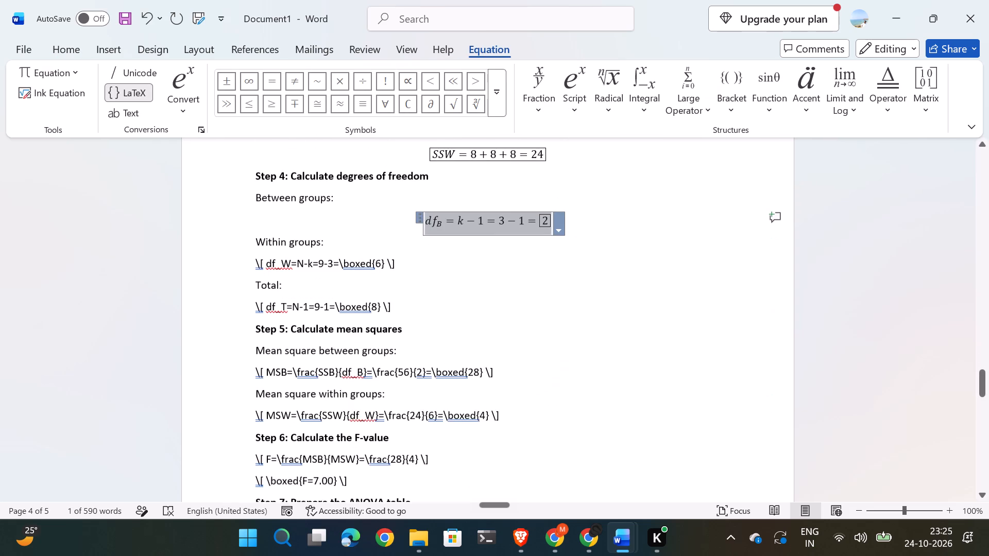
{"action": "left_click_drag", "start_coordinate": [401, 255], "coordinate": [227, 256]}
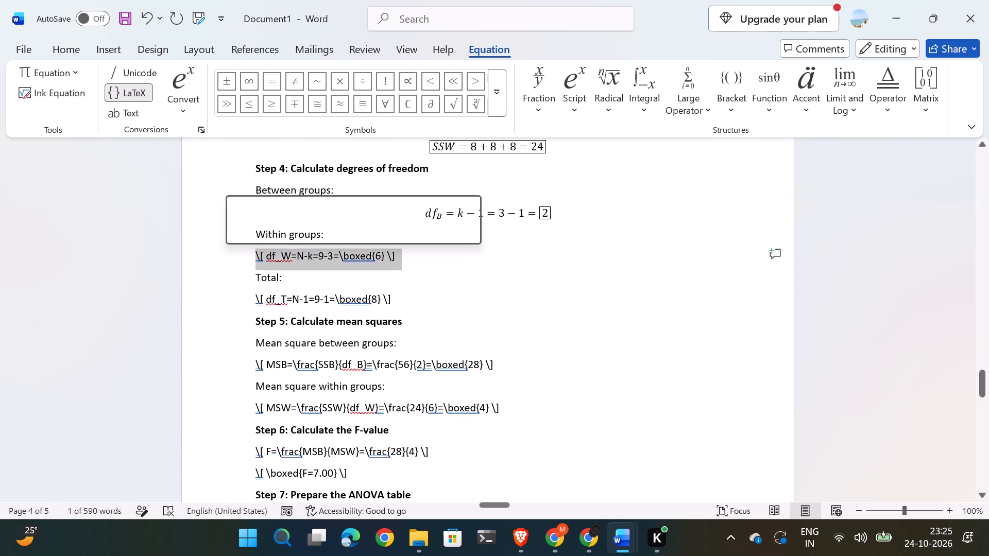
{"action": "key", "text": "alt+equal"}
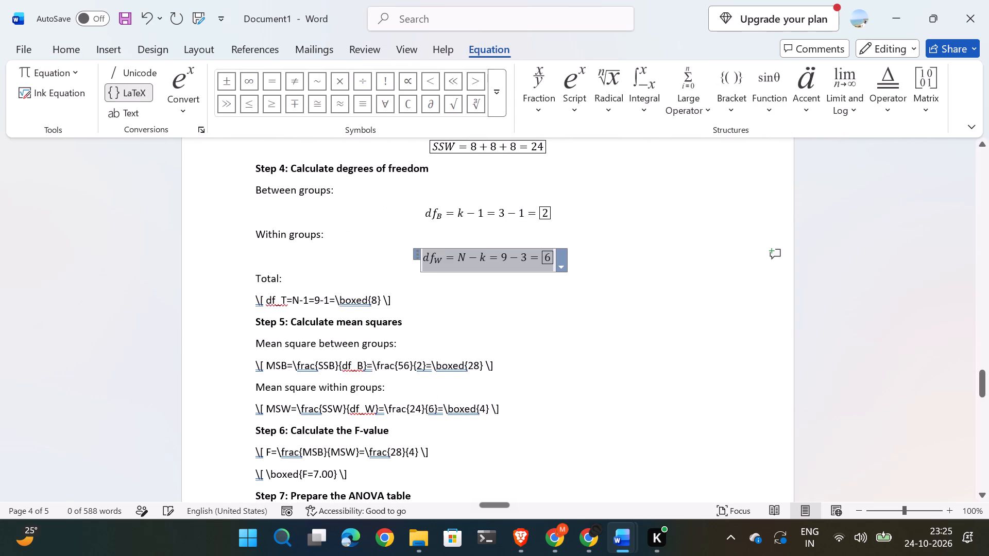
{"action": "left_click_drag", "start_coordinate": [406, 302], "coordinate": [219, 284]}
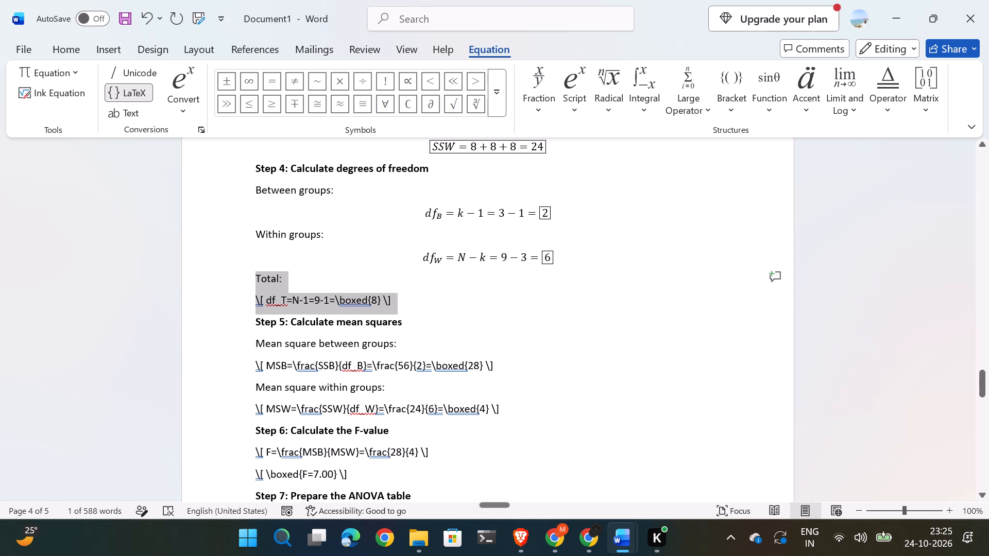
{"action": "left_click_drag", "start_coordinate": [219, 284], "coordinate": [218, 302]}
{"action": "key", "text": "alt+equal"}
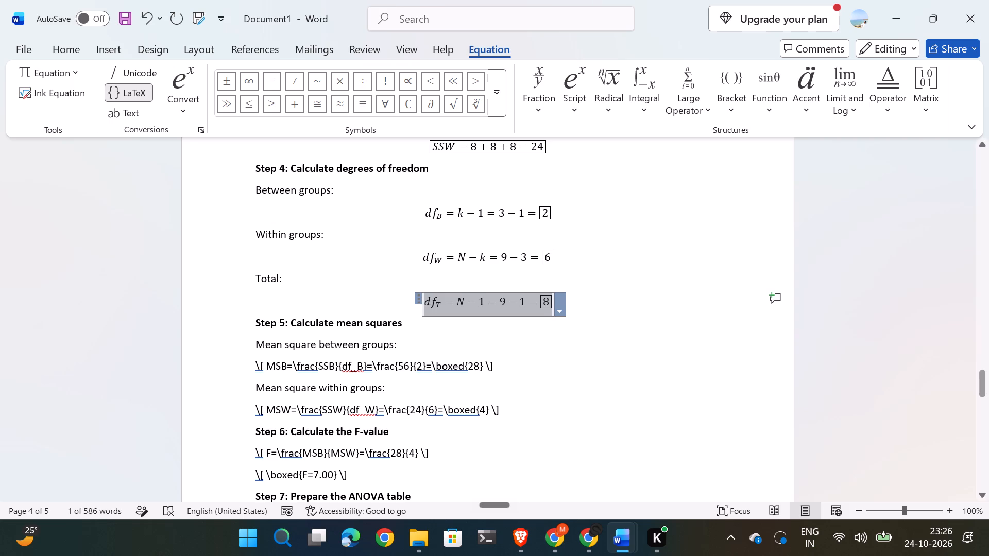
Convert the MSB and MSW LaTeX lines under Step 5 into formatted equations.
{"action": "left_click_drag", "start_coordinate": [502, 362], "coordinate": [207, 372]}
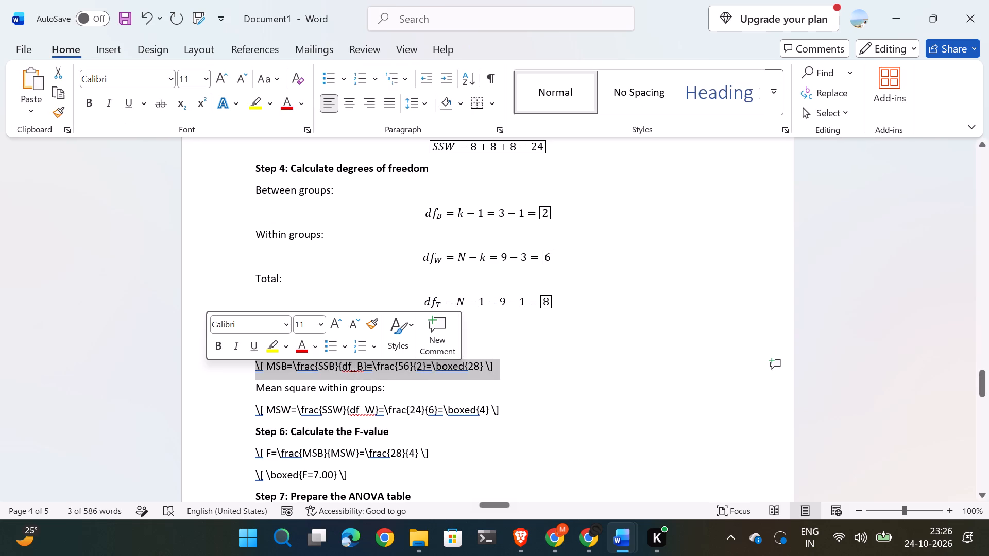
{"action": "key", "text": "alt+equal"}
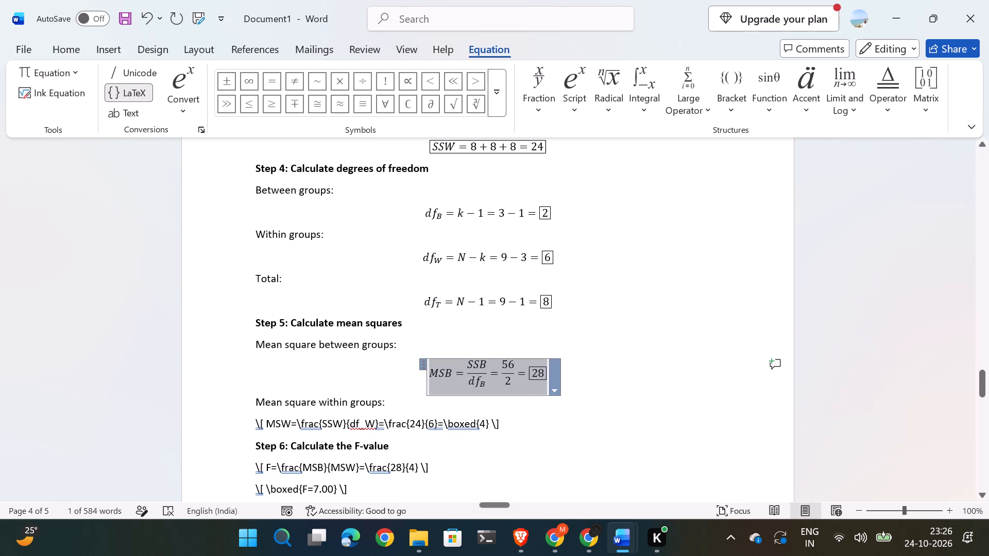
{"action": "left_click_drag", "start_coordinate": [504, 425], "coordinate": [163, 429]}
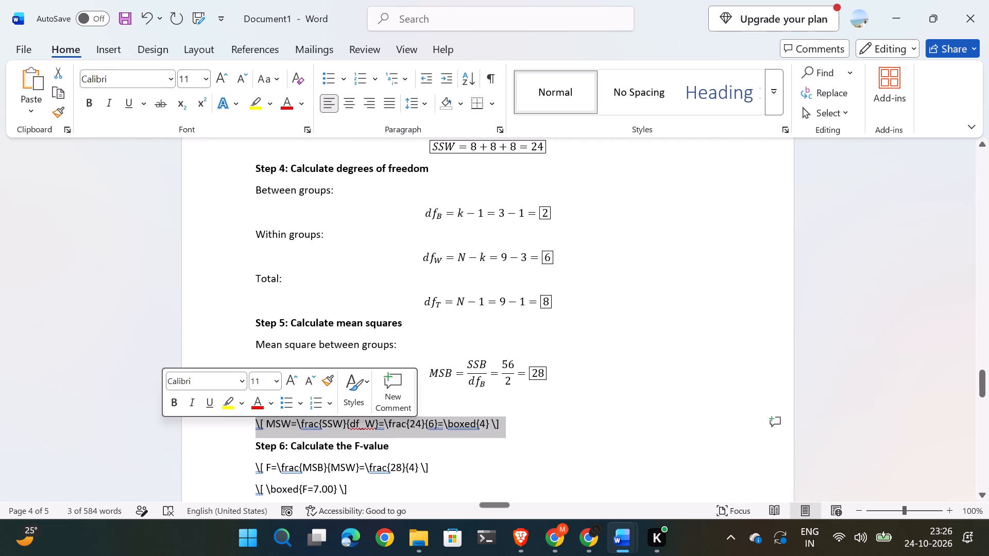
{"action": "key", "text": "alt+equal"}
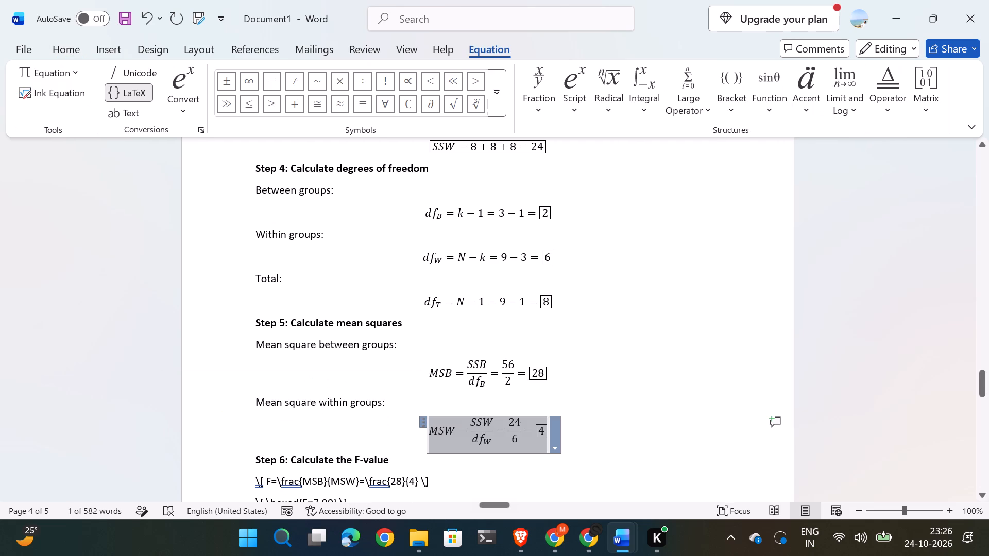
Convert the two Step 6 LaTeX lines, the F=MSB/MSW ratio and the boxed F=7.00, into formatted equations.
{"action": "scroll", "coordinate": [539, 291], "scroll_direction": "down", "scroll_amount": 3}
{"action": "scroll", "coordinate": [487, 291], "scroll_direction": "down", "scroll_amount": 1}
{"action": "left_click_drag", "start_coordinate": [436, 283], "coordinate": [243, 288]}
{"action": "key", "text": "alt+equal"}
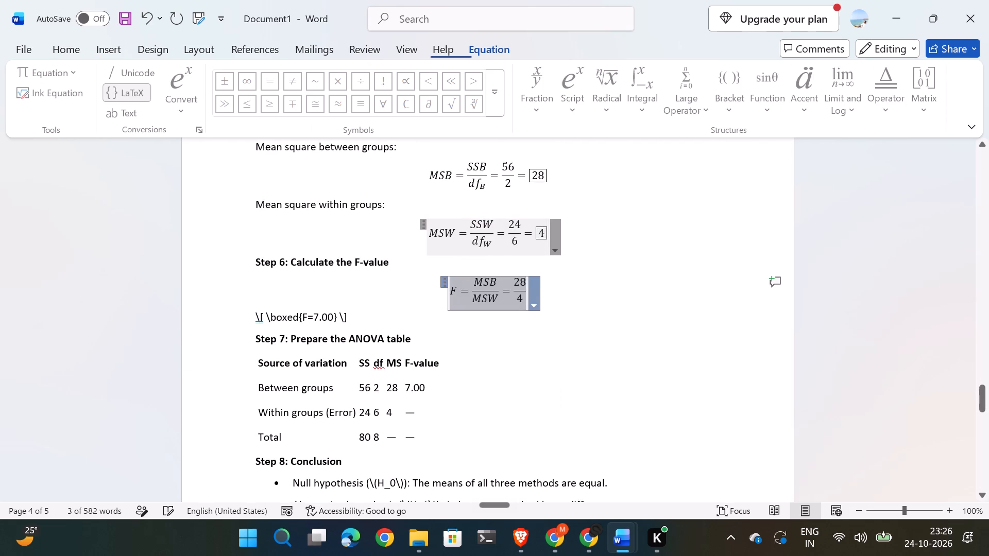
{"action": "left_click_drag", "start_coordinate": [372, 318], "coordinate": [201, 316]}
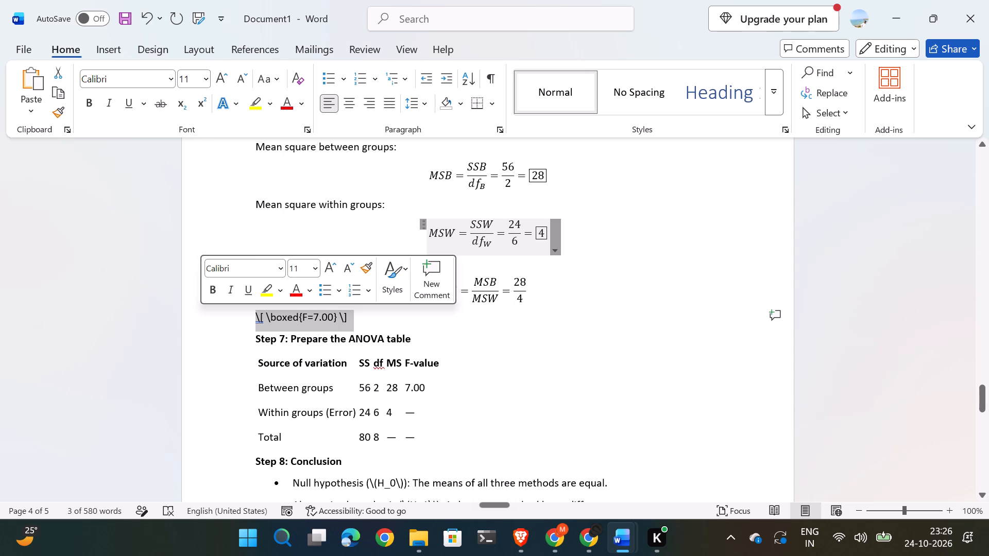
{"action": "key", "text": "alt+equal"}
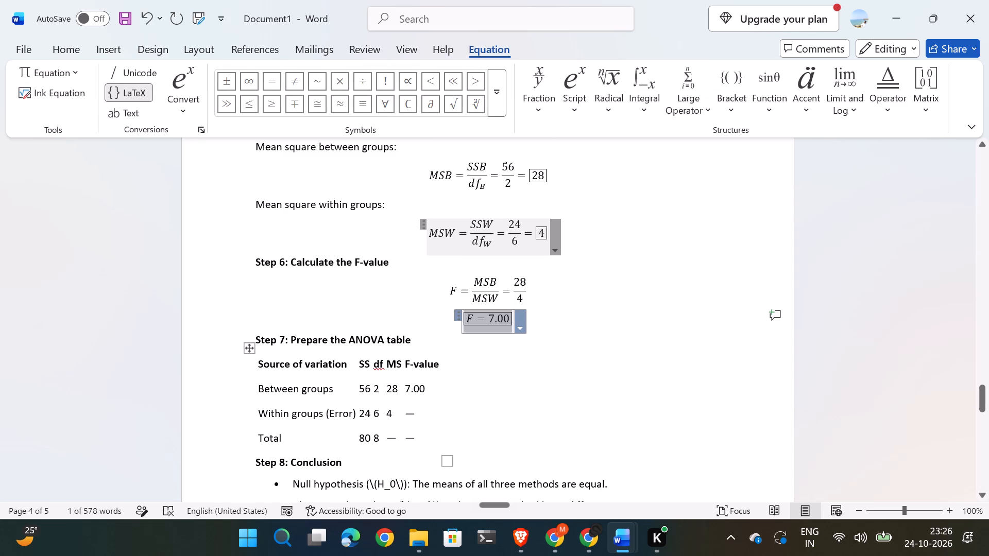
Apply the plain grid table style with borders around every cell to the Step 7 ANOVA table.
{"action": "left_click", "coordinate": [248, 347]}
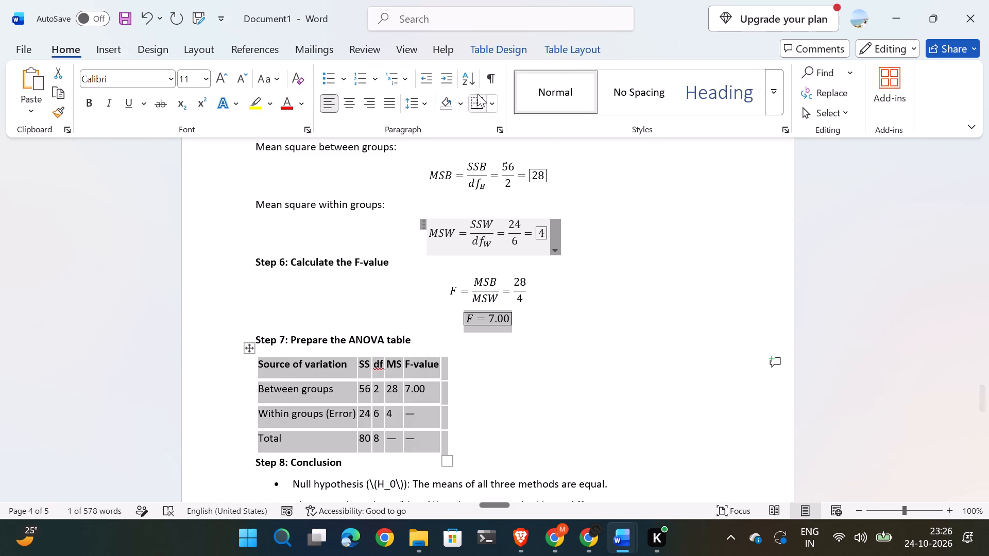
{"action": "left_click", "coordinate": [494, 55]}
{"action": "left_click", "coordinate": [231, 99]}
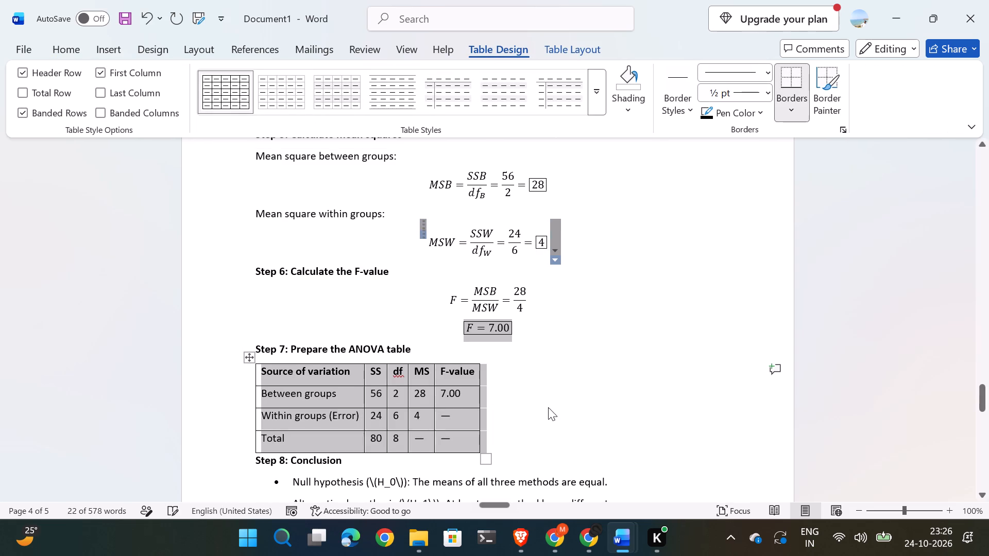
Convert the inline LaTeX H_0 in the null hypothesis bullet of Step 8 into a formatted equation.
{"action": "scroll", "coordinate": [589, 378], "scroll_direction": "up", "scroll_amount": 3}
{"action": "scroll", "coordinate": [589, 378], "scroll_direction": "down", "scroll_amount": 4}
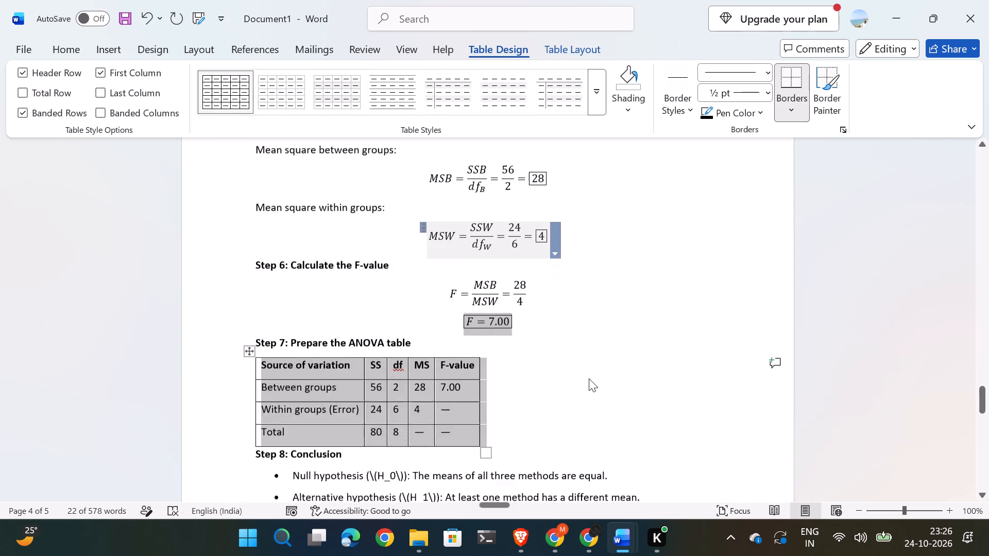
{"action": "scroll", "coordinate": [589, 378], "scroll_direction": "down", "scroll_amount": 1}
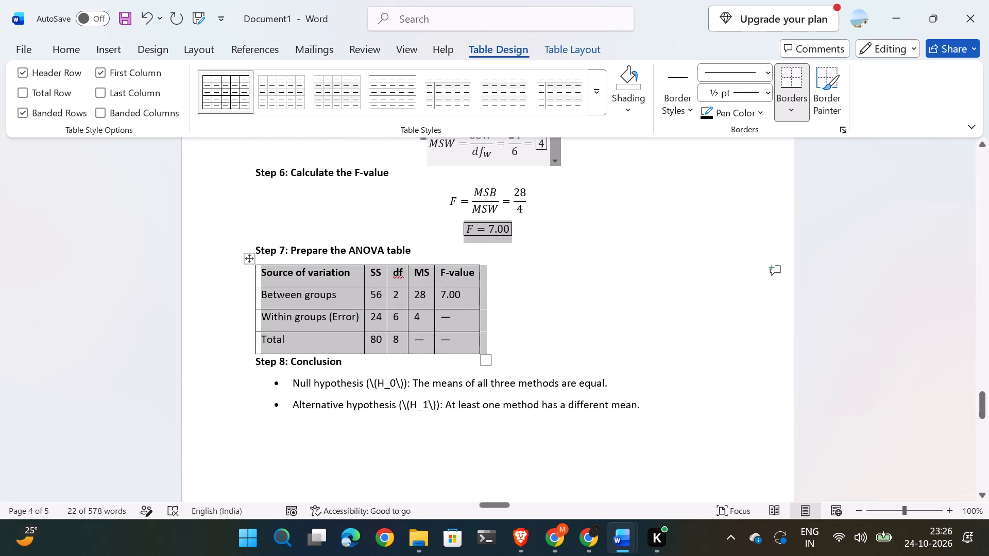
{"action": "left_click", "coordinate": [366, 384]}
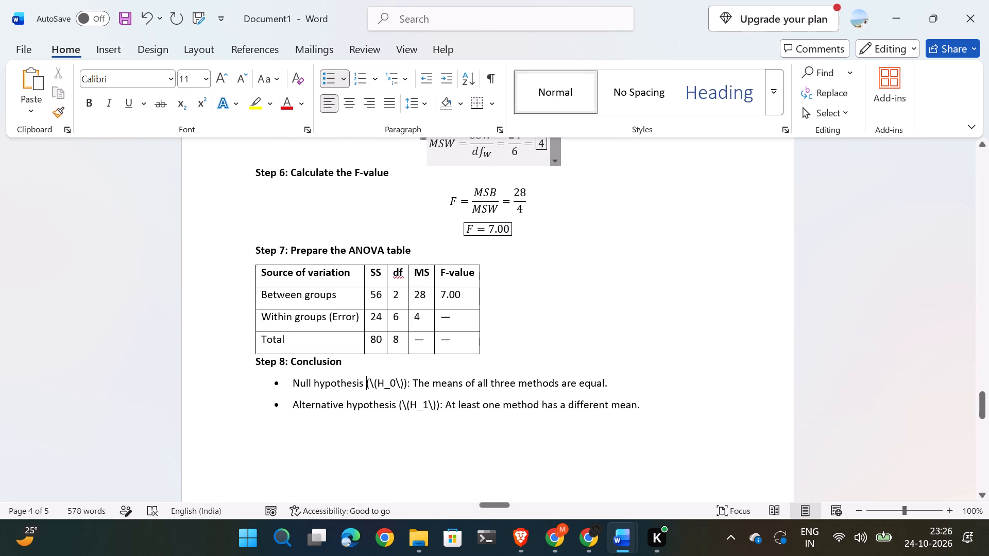
{"action": "left_click", "coordinate": [404, 387]}
{"action": "key", "text": "shift+Left"}
{"action": "key", "text": "shift+Left"}
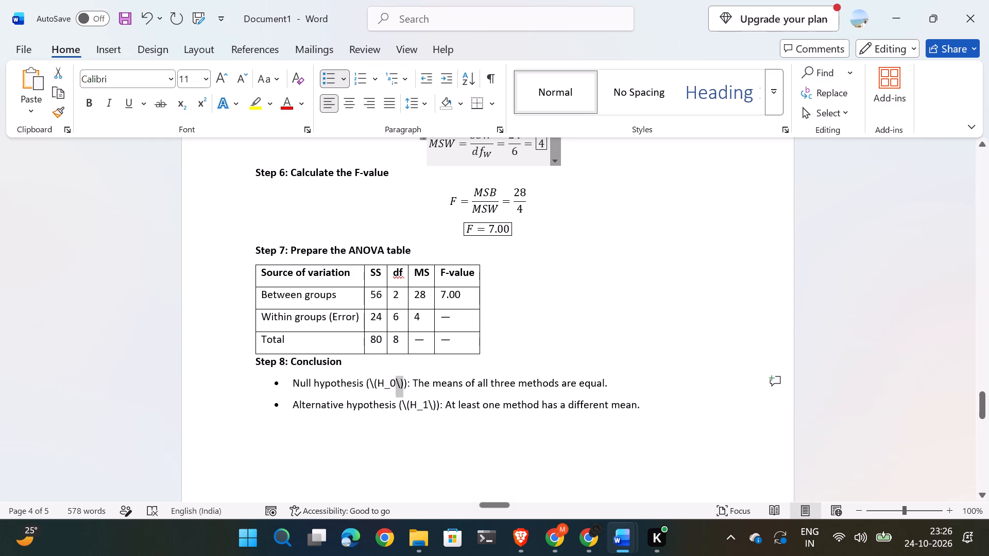
{"action": "key", "text": "shift+Left"}
{"action": "key", "text": "shift+Left"}
{"action": "key", "text": "shift+Left"}
{"action": "key", "text": "shift+Left"}
{"action": "key", "text": "shift+Left"}
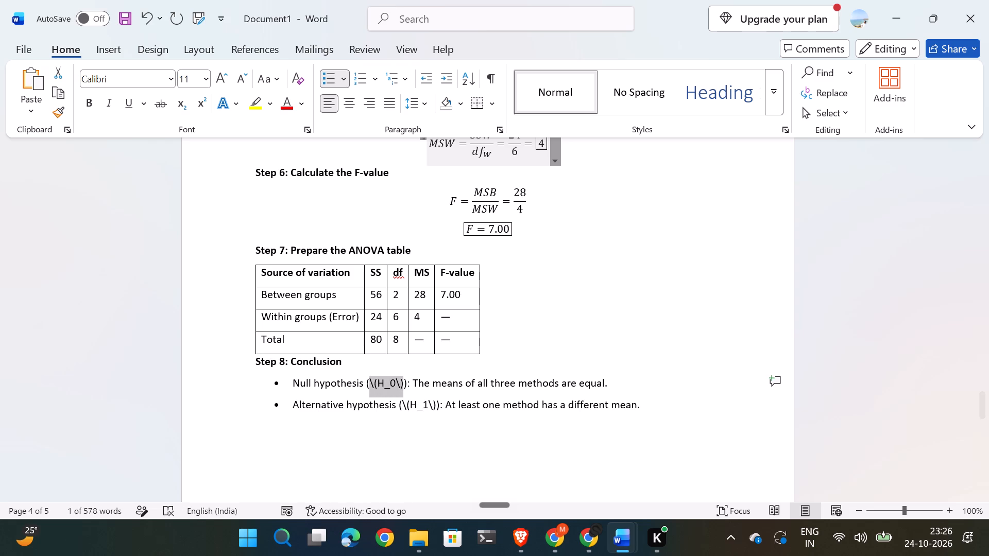
{"action": "key", "text": "alt+equal"}
Convert the inline LaTeX H_1 in the alternative hypothesis bullet of Step 8 into a formatted equation.
{"action": "left_click", "coordinate": [434, 405]}
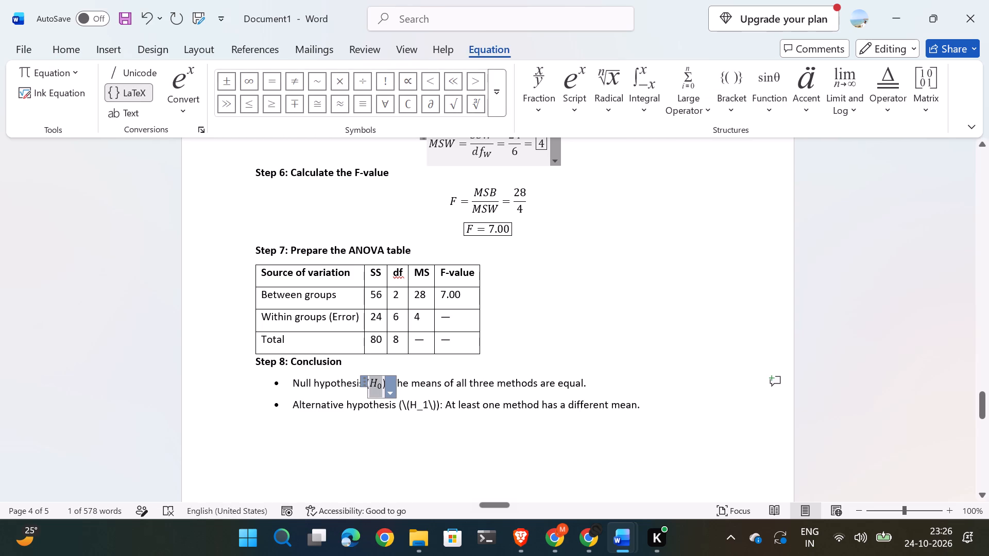
{"action": "key", "text": "Right"}
{"action": "key", "text": "shift+Left"}
{"action": "key", "text": "shift+Left"}
{"action": "key", "text": "shift+Left"}
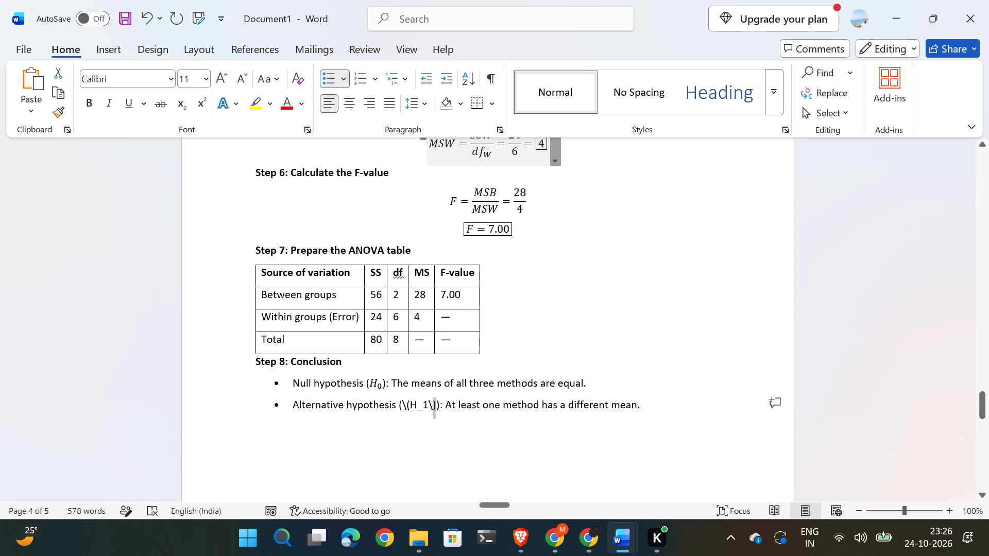
{"action": "key", "text": "shift+Left"}
{"action": "key", "text": "shift+Left"}
{"action": "key", "text": "shift+Left"}
{"action": "key", "text": "shift+Left"}
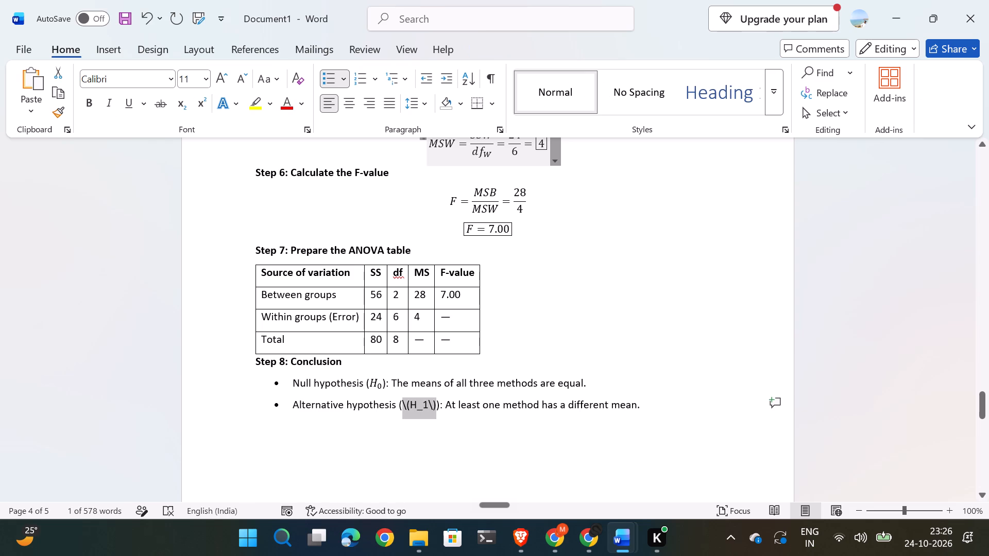
{"action": "key", "text": "alt+equal"}
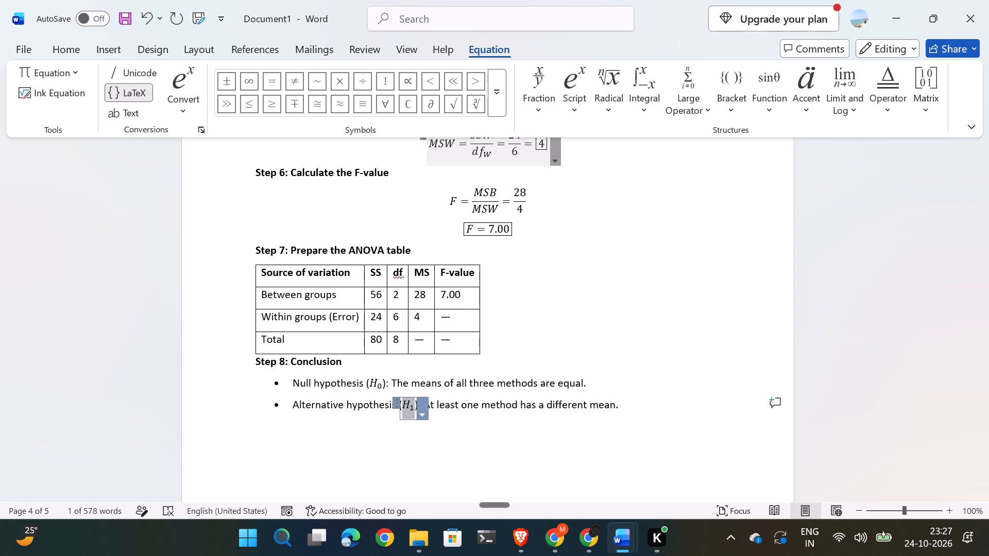
Convert the inline LaTeX p-value 0.027 in the 5% significance level bullet into a formatted equation.
{"action": "scroll", "coordinate": [566, 389], "scroll_direction": "down", "scroll_amount": 6}
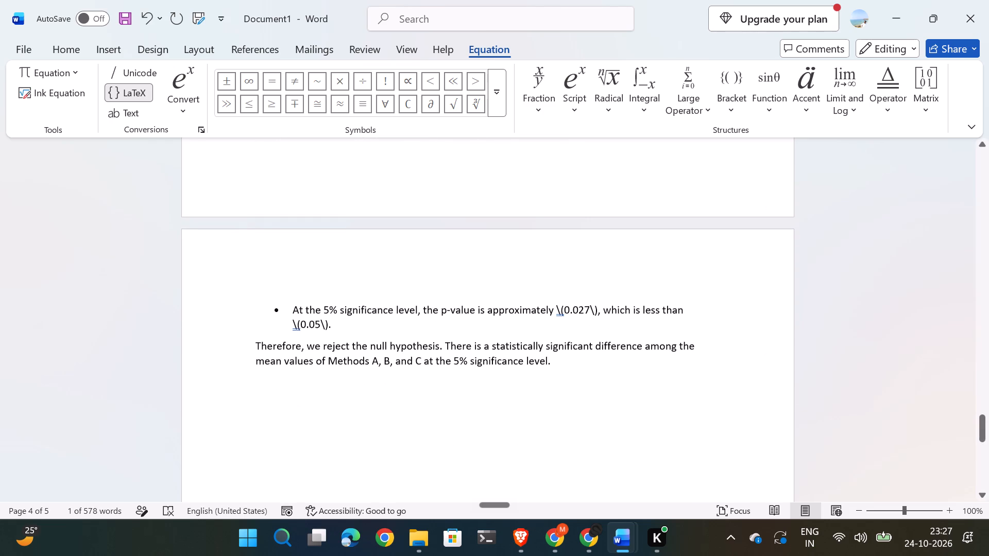
{"action": "left_click", "coordinate": [593, 308]}
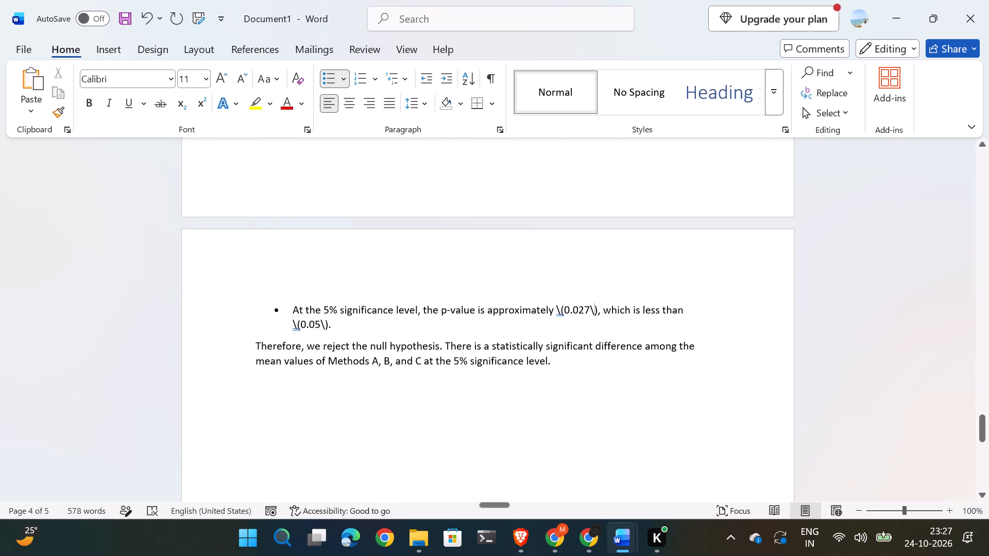
{"action": "key", "text": "Right"}
{"action": "key", "text": "shift+Left"}
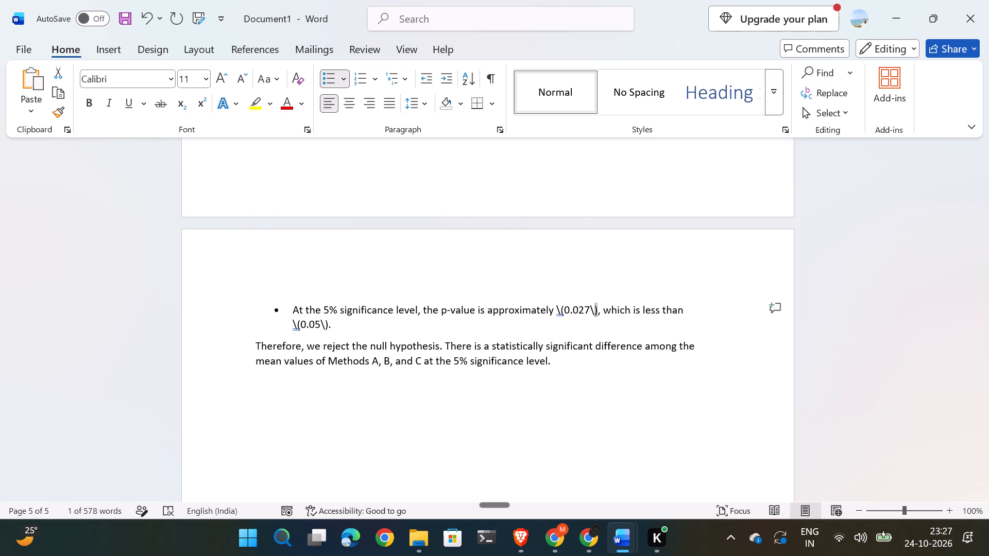
{"action": "key", "text": "shift+Left"}
{"action": "key", "text": "shift+Left"}
{"action": "key", "text": "shift+Left"}
{"action": "key", "text": "shift+Left"}
{"action": "key", "text": "shift+Left"}
{"action": "key", "text": "shift+Left"}
{"action": "key", "text": "shift+Left"}
{"action": "key", "text": "shift+Left"}
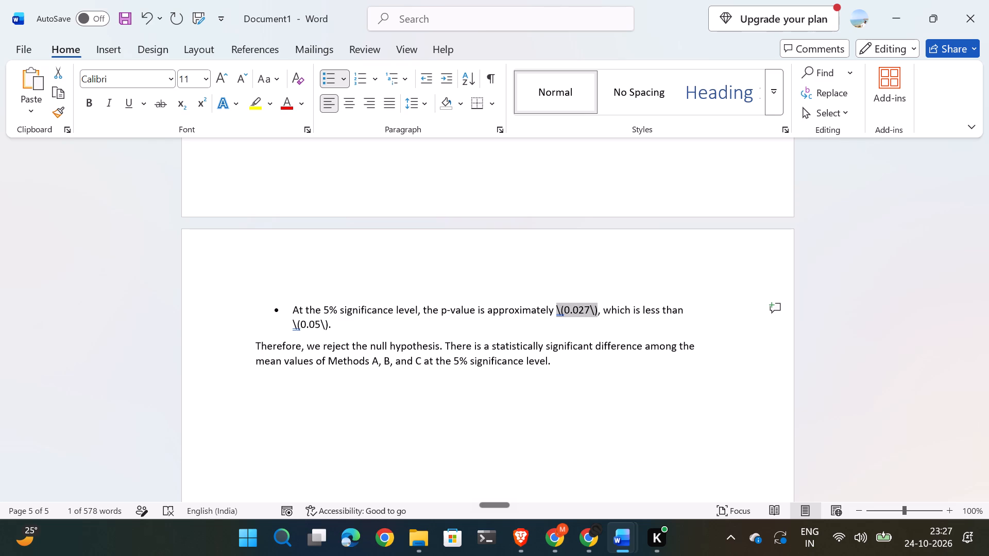
{"action": "key", "text": "alt+equal"}
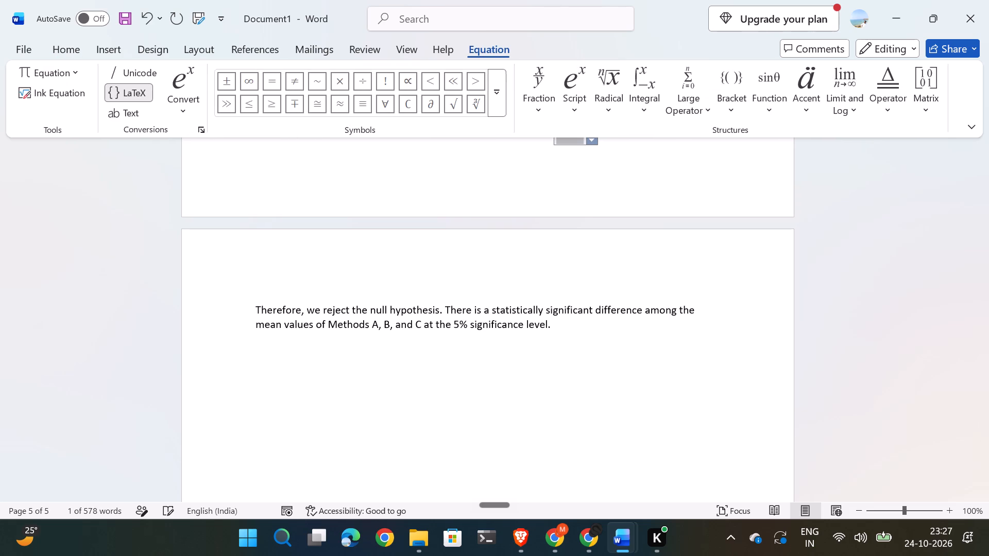
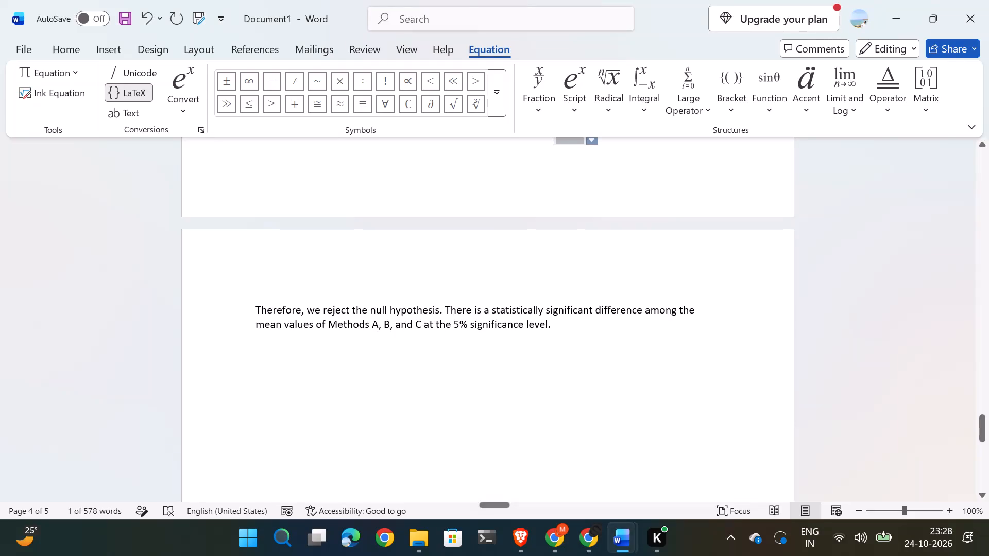
Narrow the Method A, B, C data table under the one-way ANOVA question to slightly wider than the Given data table.
{"action": "left_click", "coordinate": [588, 320]}
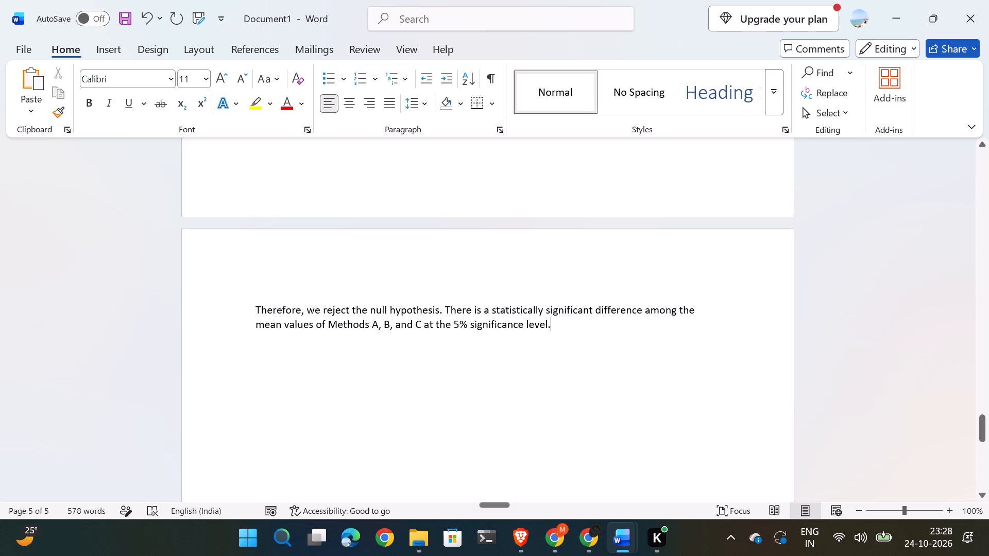
{"action": "scroll", "coordinate": [608, 330], "scroll_direction": "up", "scroll_amount": 3}
{"action": "scroll", "coordinate": [496, 384], "scroll_direction": "up", "scroll_amount": 4}
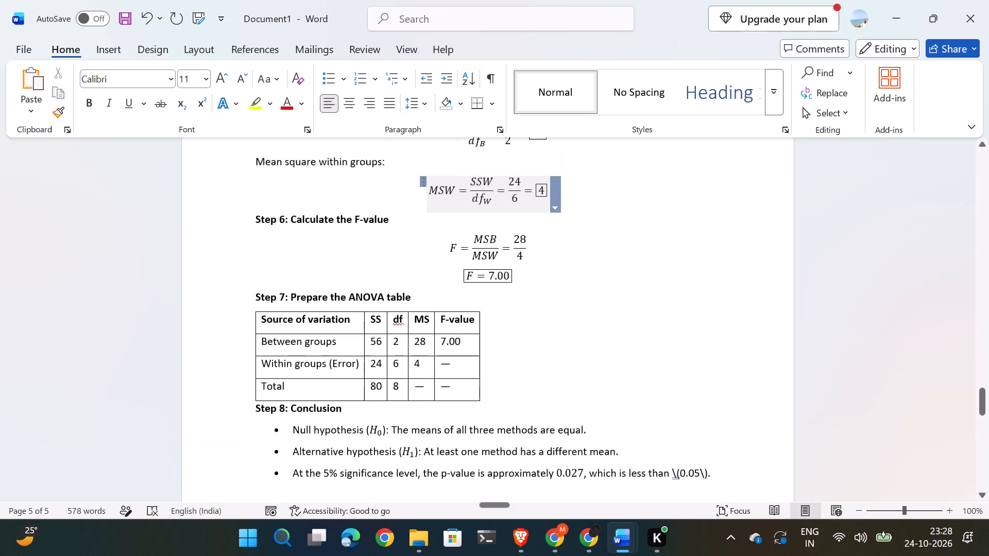
{"action": "scroll", "coordinate": [496, 385], "scroll_direction": "up", "scroll_amount": 13}
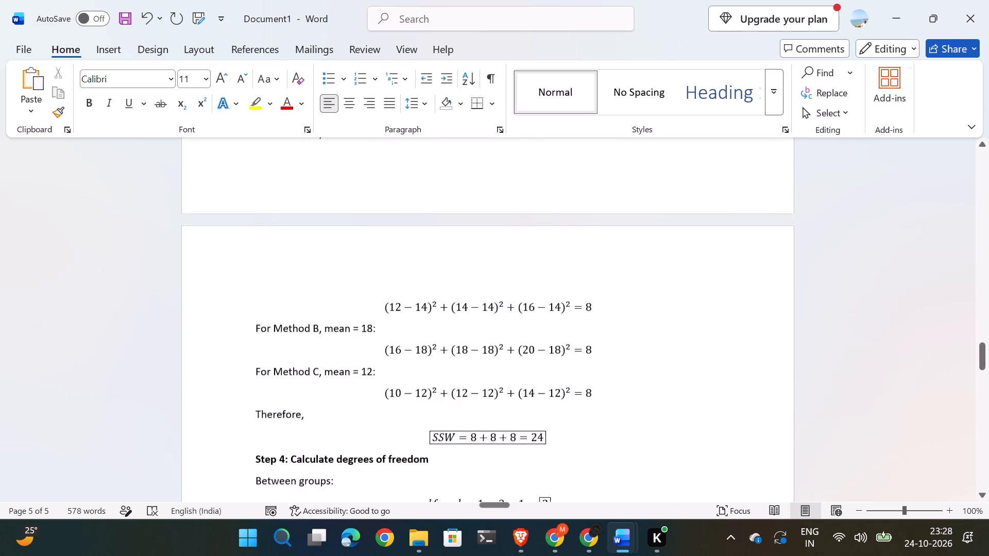
{"action": "scroll", "coordinate": [496, 385], "scroll_direction": "up", "scroll_amount": 9}
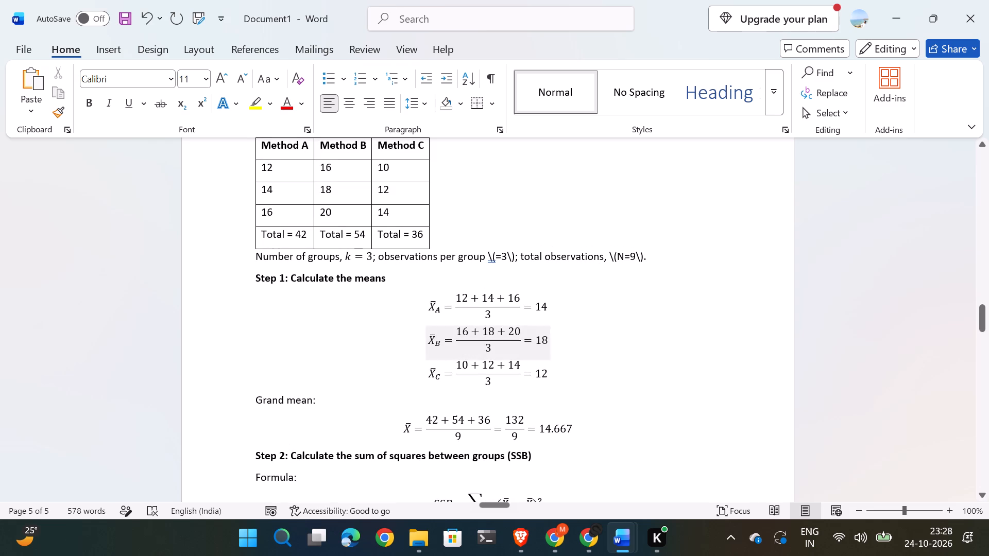
{"action": "scroll", "coordinate": [427, 280], "scroll_direction": "up", "scroll_amount": 2}
{"action": "scroll", "coordinate": [484, 366], "scroll_direction": "up", "scroll_amount": 2}
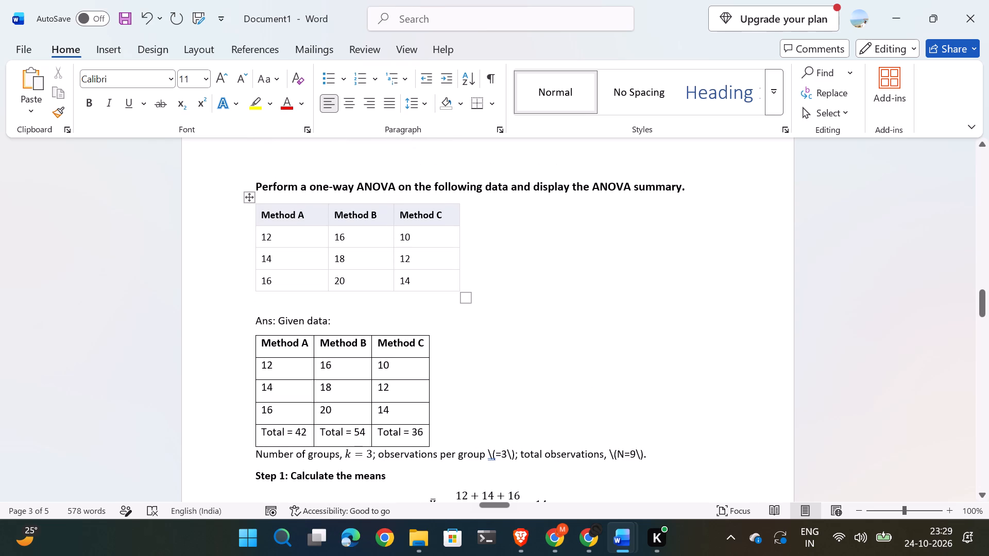
{"action": "left_click_drag", "start_coordinate": [295, 248], "coordinate": [297, 246]}
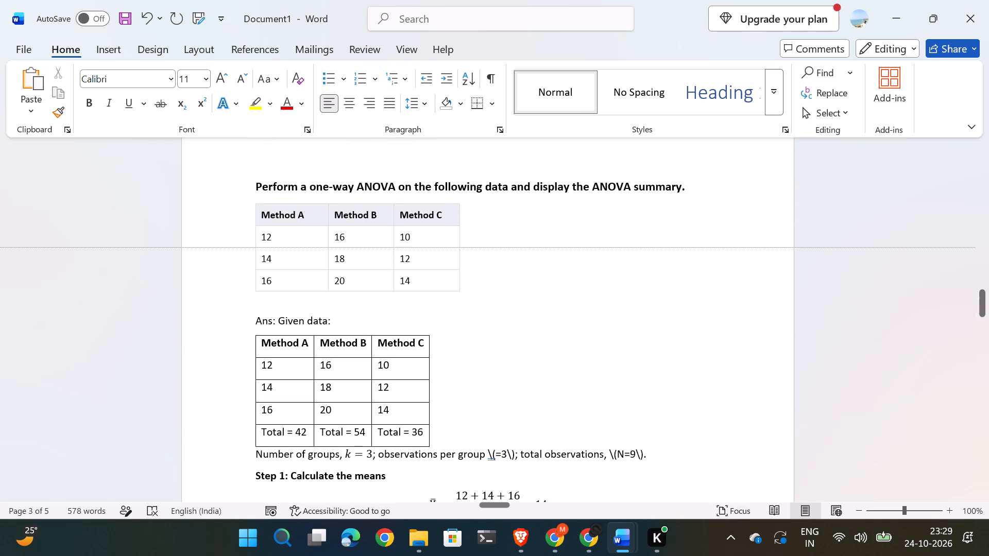
{"action": "left_click_drag", "start_coordinate": [297, 246], "coordinate": [298, 240]}
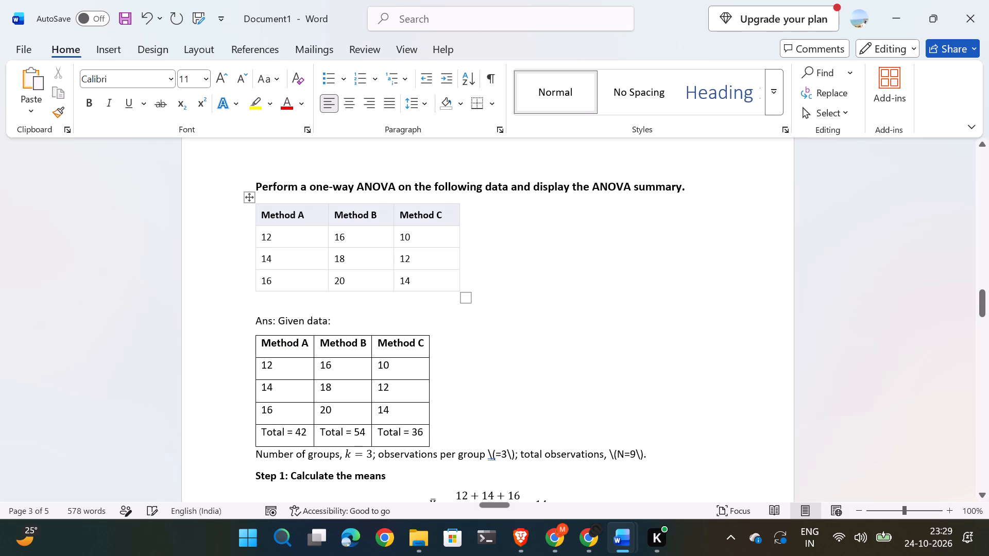
{"action": "left_click_drag", "start_coordinate": [462, 298], "coordinate": [439, 279]}
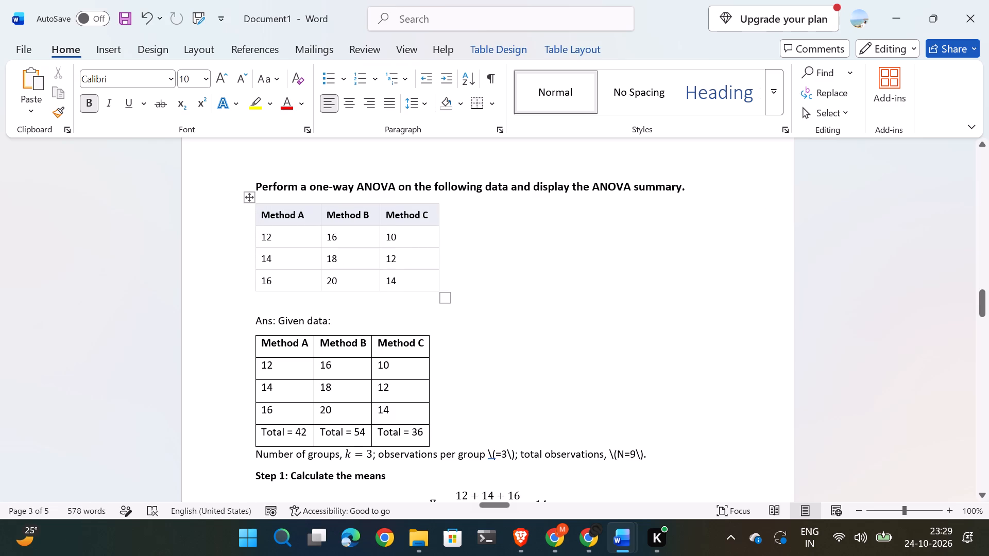
Reduce the question's data table text to font size 7 and shrink the table to slightly narrower than the Given data table.
{"action": "left_click", "coordinate": [247, 196]}
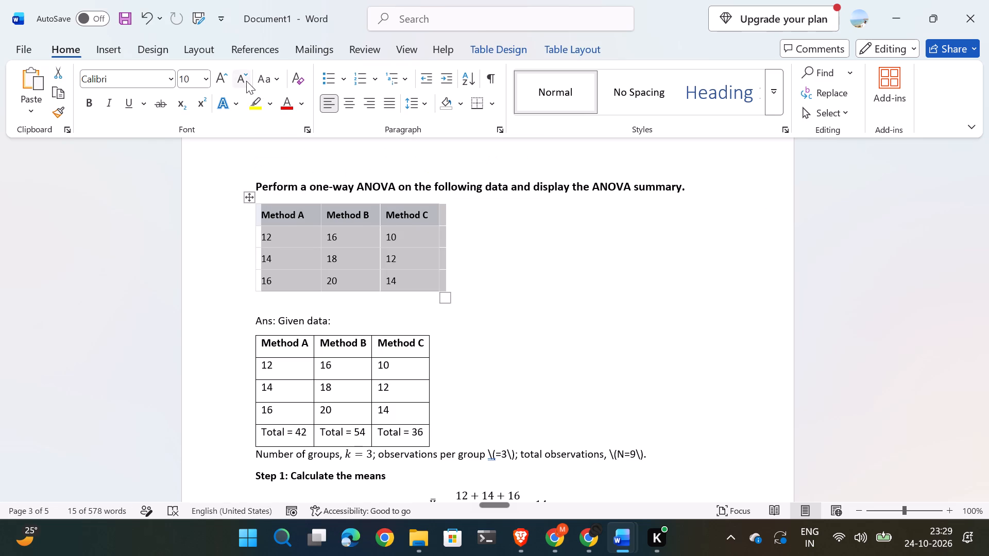
{"action": "left_click", "coordinate": [246, 81]}
{"action": "left_click", "coordinate": [246, 81]}
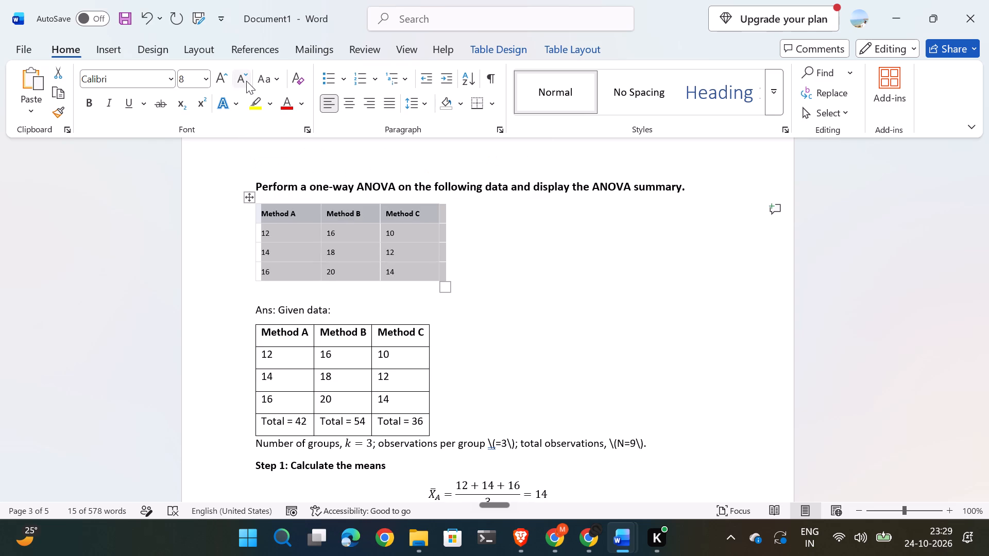
{"action": "left_click", "coordinate": [246, 81]}
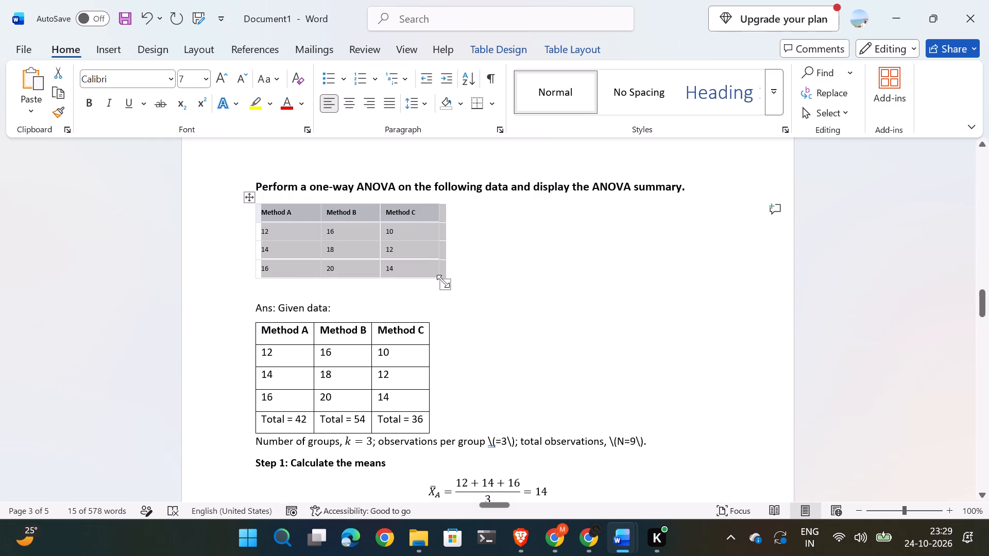
{"action": "left_click_drag", "start_coordinate": [443, 281], "coordinate": [419, 275]}
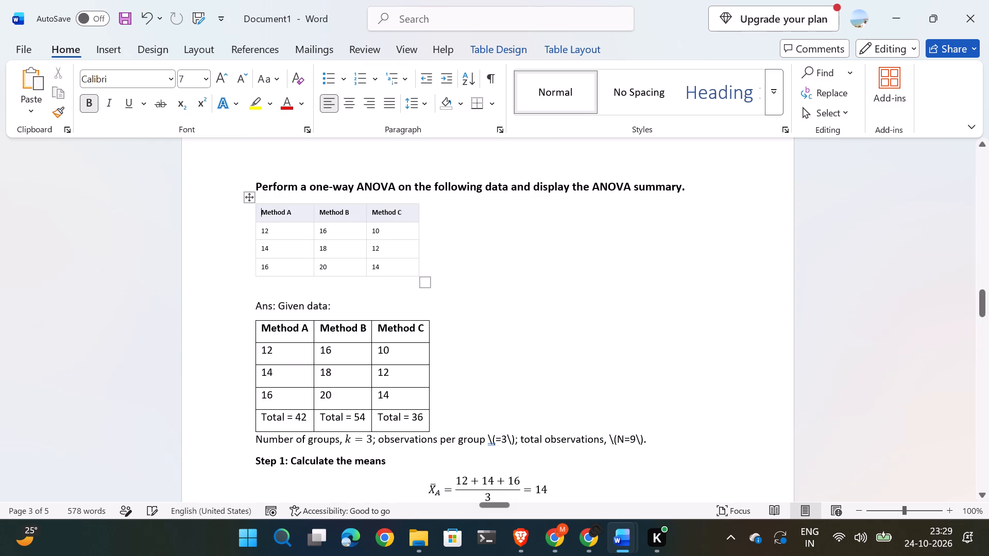
Select the Method A column of the Given data table in the answer.
{"action": "left_click", "coordinate": [263, 322]}
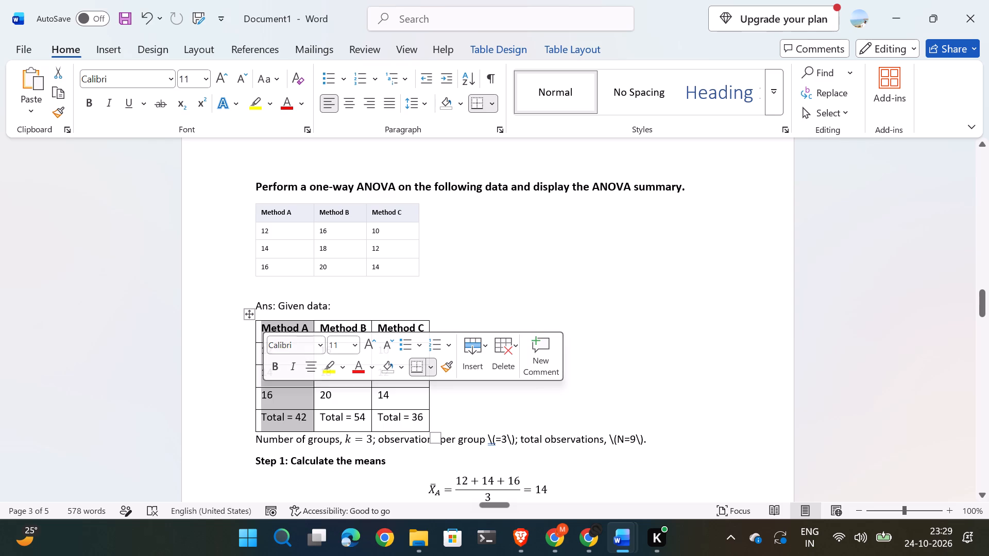
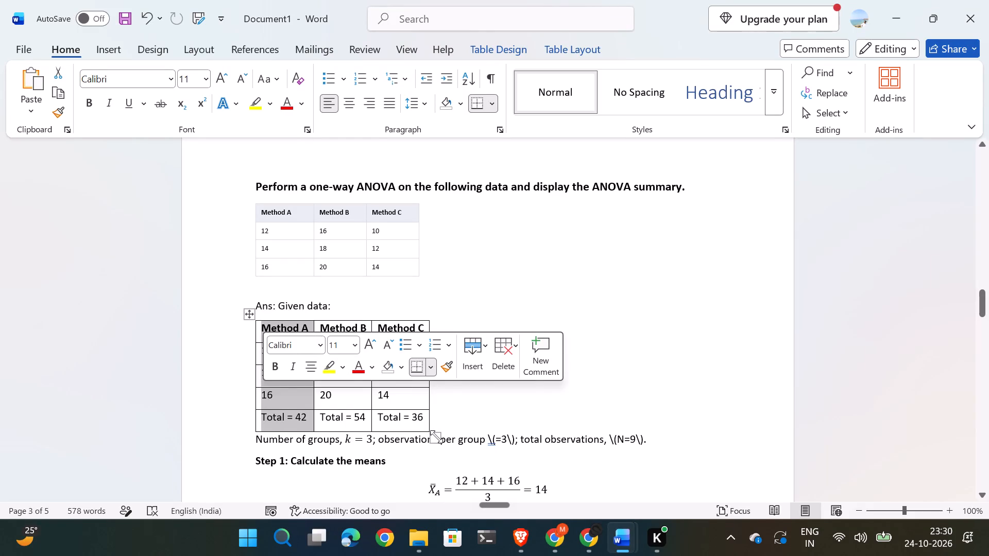
In Step 4 of the one-way ANOVA solution, join the between-groups degrees of freedom equation onto its label's line, separated by spaces.
{"action": "left_click", "coordinate": [451, 414]}
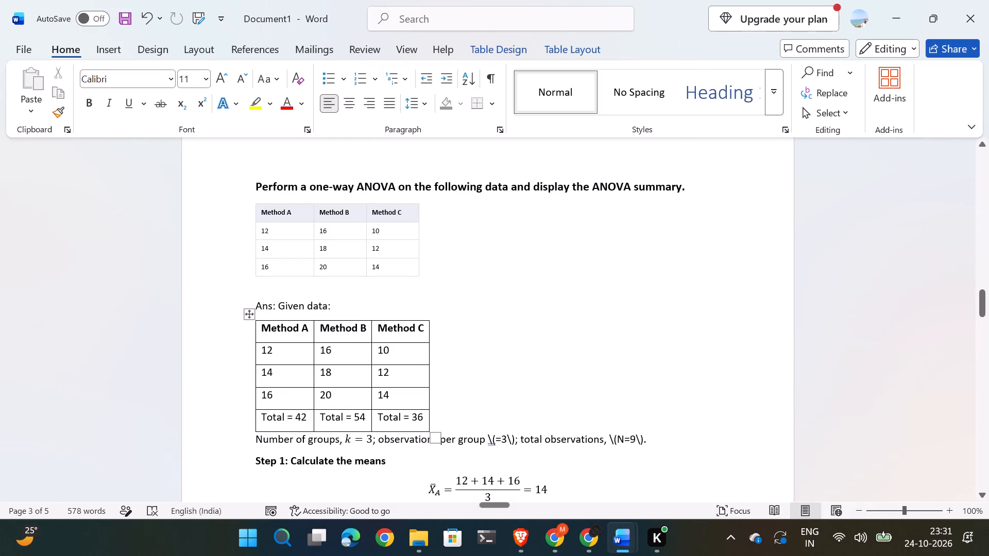
{"action": "scroll", "coordinate": [585, 424], "scroll_direction": "down", "scroll_amount": 5}
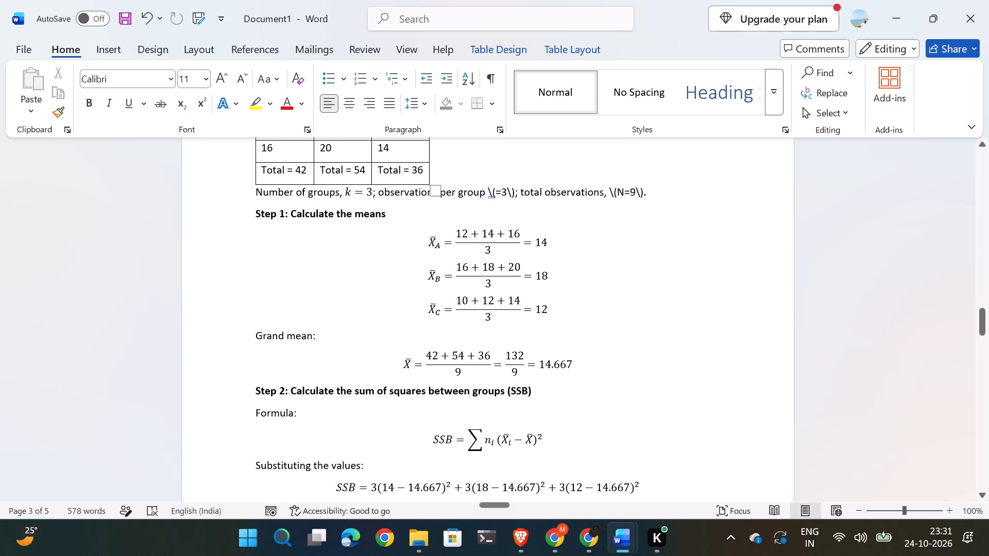
{"action": "scroll", "coordinate": [605, 408], "scroll_direction": "down", "scroll_amount": 1}
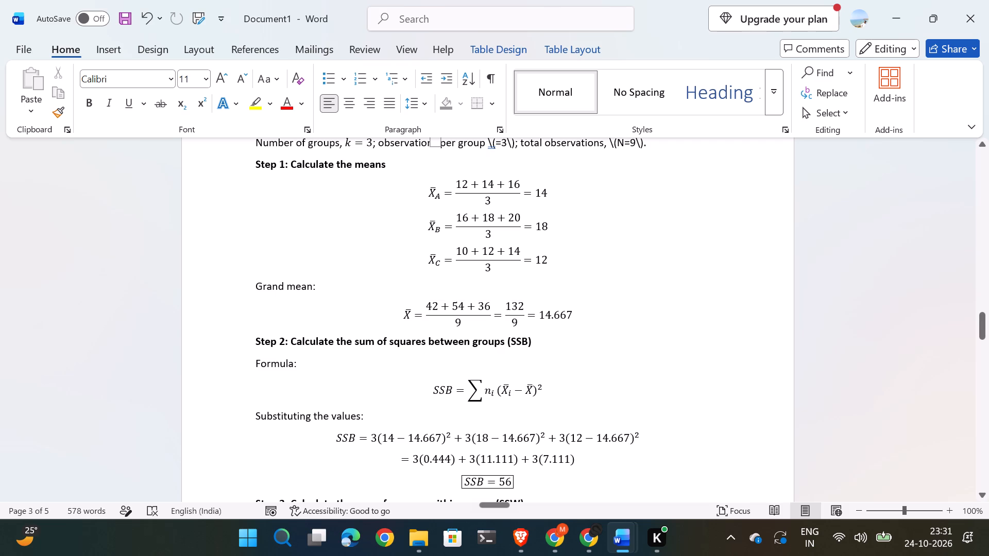
{"action": "scroll", "coordinate": [532, 425], "scroll_direction": "down", "scroll_amount": 7}
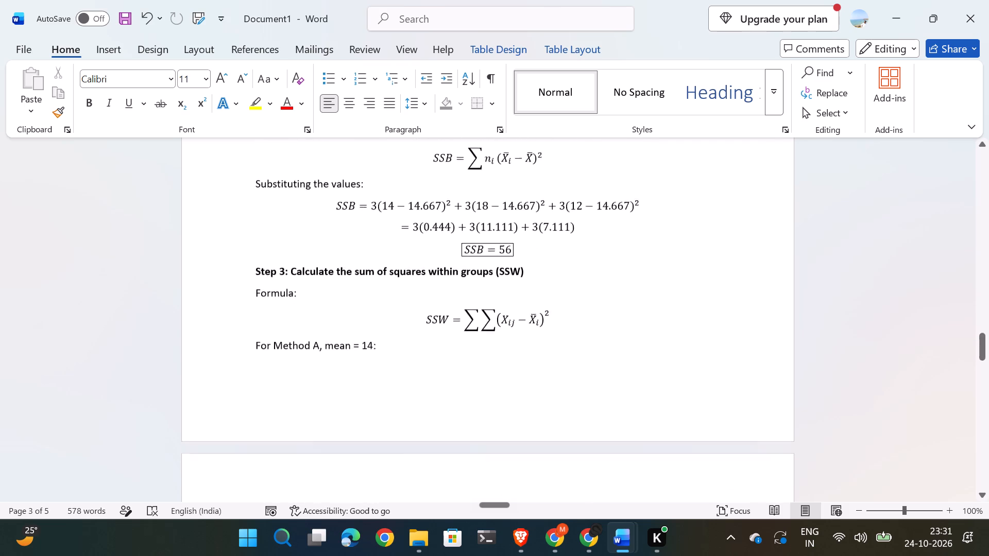
{"action": "scroll", "coordinate": [532, 425], "scroll_direction": "down", "scroll_amount": 4}
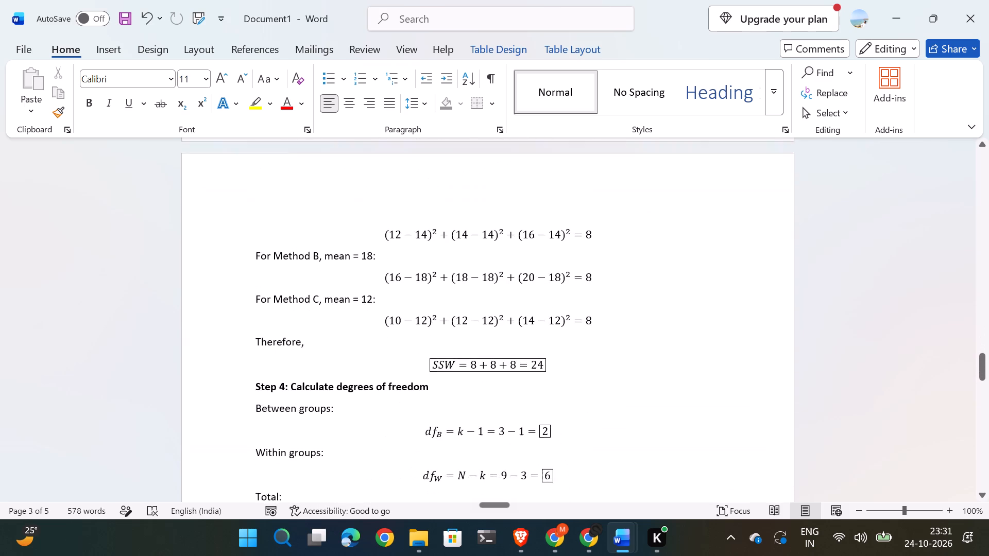
{"action": "scroll", "coordinate": [532, 425], "scroll_direction": "down", "scroll_amount": 1}
{"action": "left_click", "coordinate": [409, 370]}
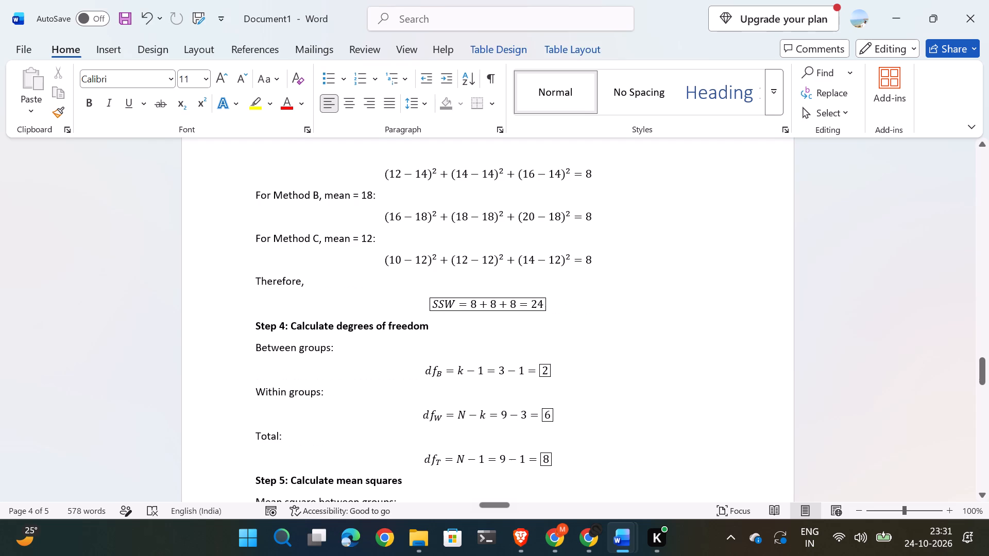
{"action": "key", "text": "BackSpace"}
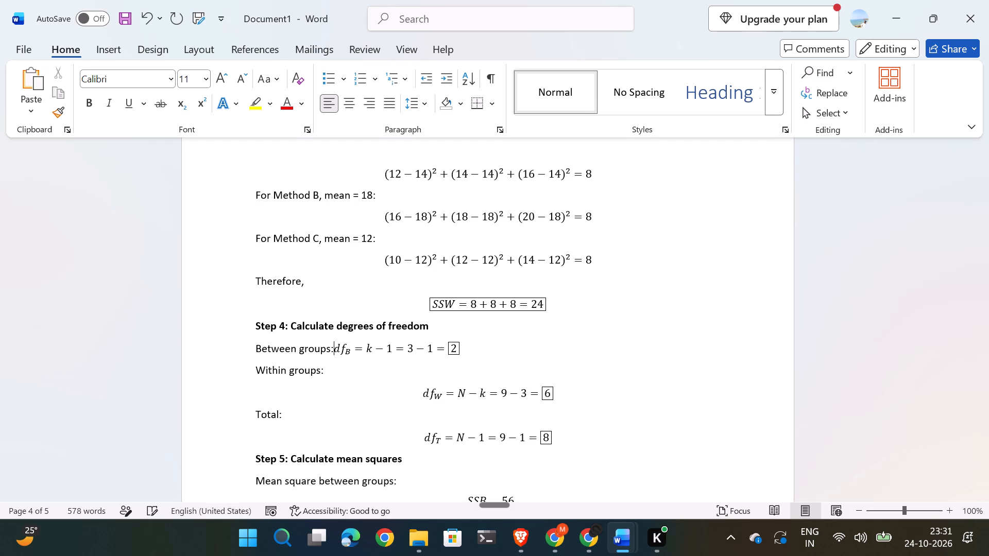
{"action": "key", "text": "space"}
{"action": "key", "text": "space"}
{"action": "key", "text": "space"}
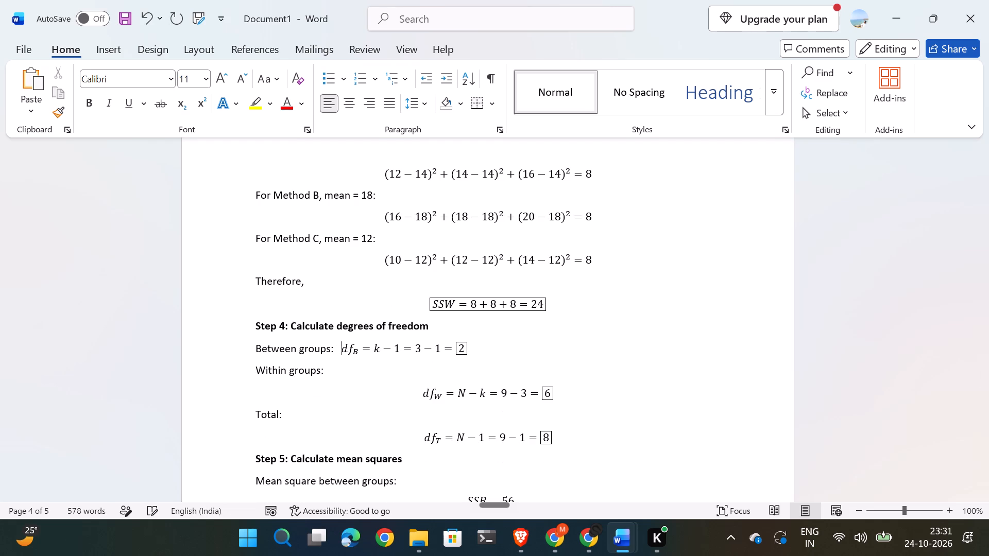
Join the within-groups degrees of freedom equation onto its label's line, spaced to roughly line up with the between-groups equation.
{"action": "left_click", "coordinate": [419, 391]}
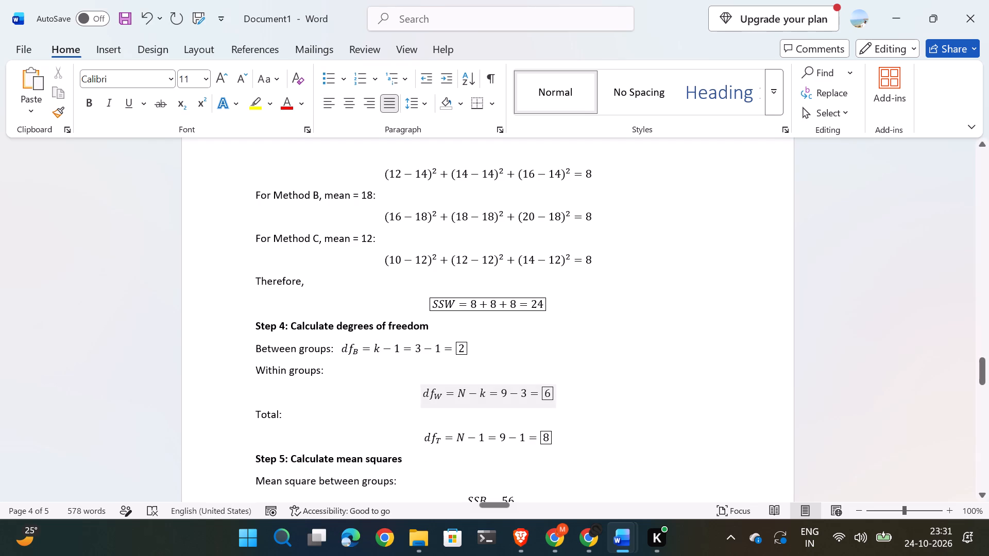
{"action": "key", "text": "BackSpace"}
{"action": "key", "text": "space"}
{"action": "key", "text": "space"}
{"action": "key", "text": "space"}
{"action": "key", "text": "space"}
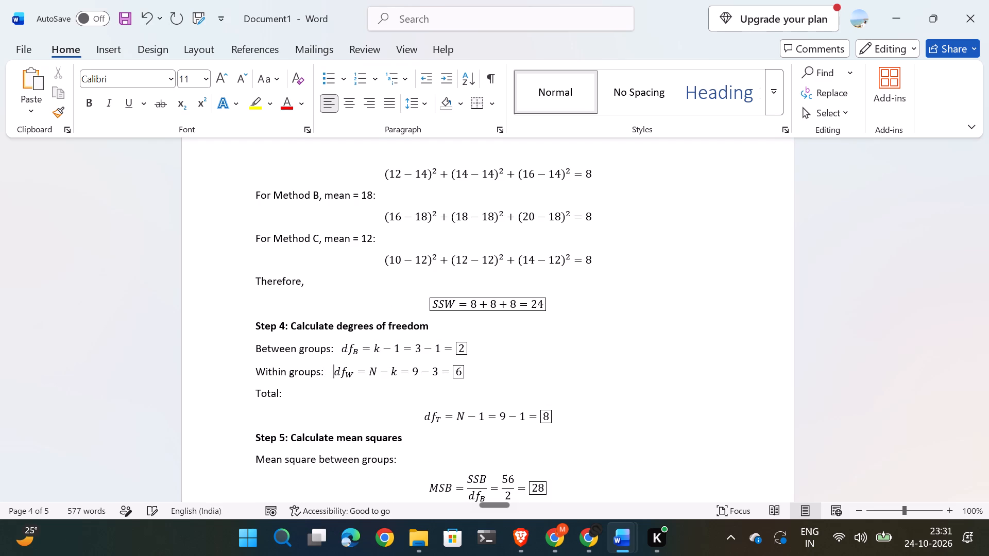
{"action": "key", "text": "space"}
{"action": "key", "text": "space"}
{"action": "key", "text": "space"}
{"action": "key", "text": "BackSpace"}
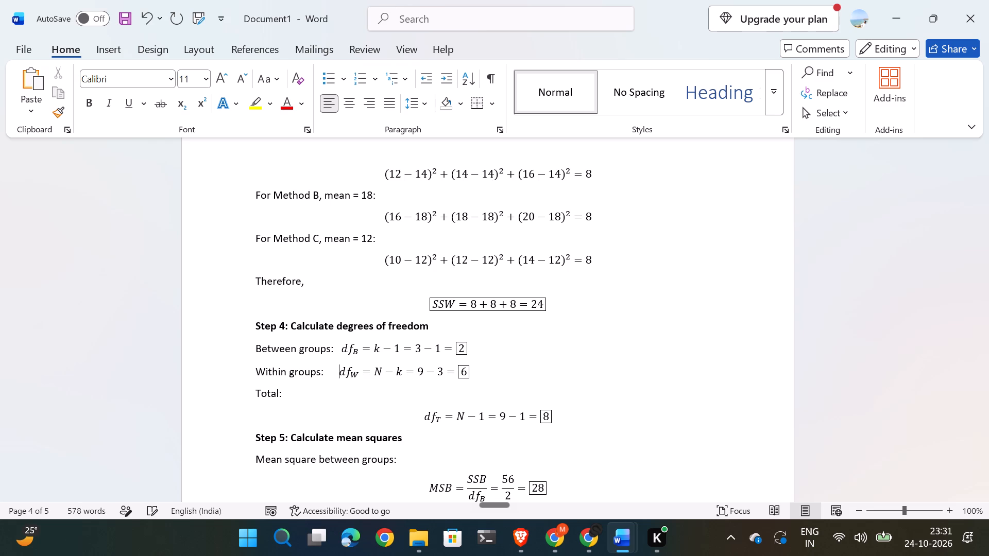
Join the total degrees of freedom equation onto the Total line, spaced to align with the within-groups equation above.
{"action": "left_click", "coordinate": [423, 414]}
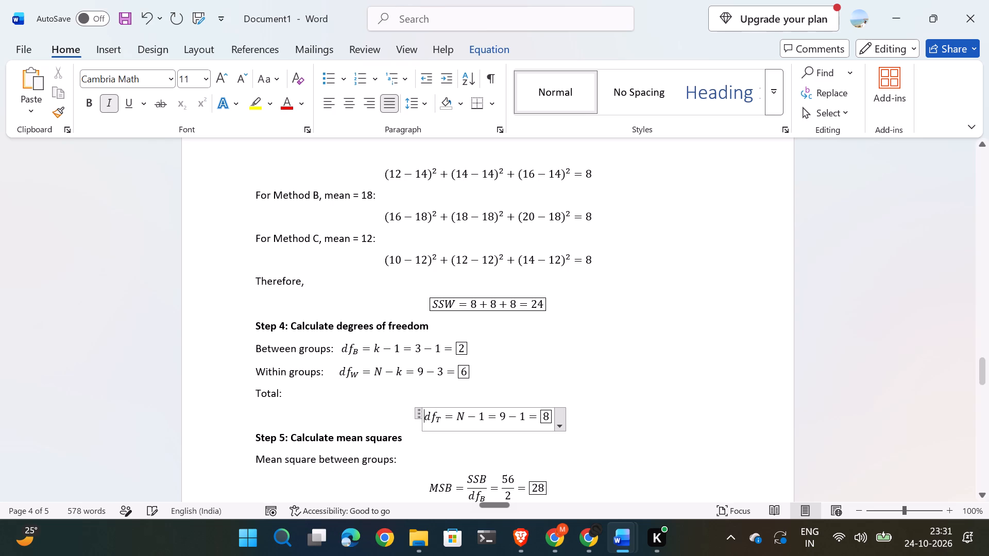
{"action": "key", "text": "BackSpace"}
{"action": "key", "text": "space"}
{"action": "key", "text": "space"}
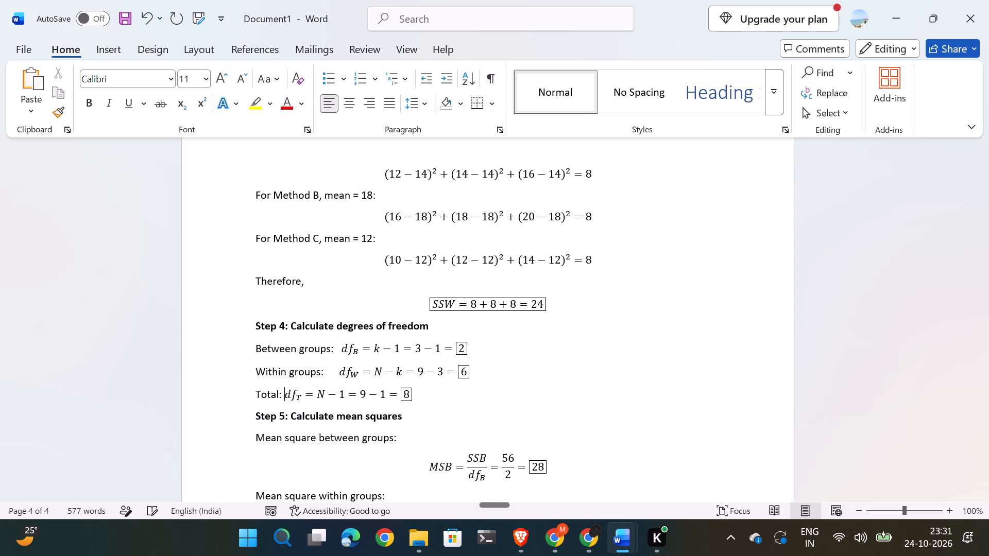
{"action": "key", "text": "space"}
{"action": "key", "text": "space"}
{"action": "key", "text": "space"}
{"action": "key", "text": "space"}
{"action": "key", "text": "space"}
{"action": "key", "text": "space"}
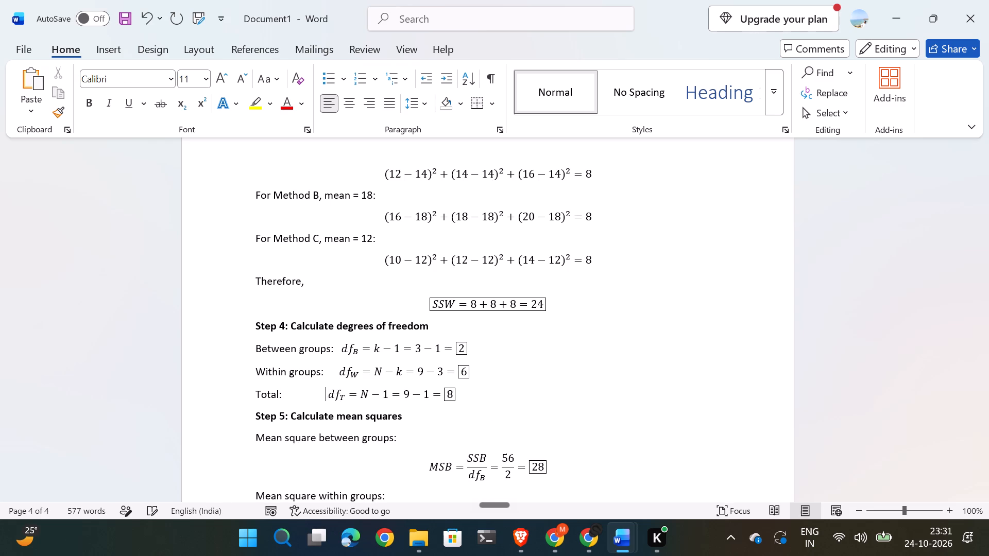
{"action": "key", "text": "space"}
{"action": "key", "text": "space"}
{"action": "key", "text": "space"}
{"action": "key", "text": "space"}
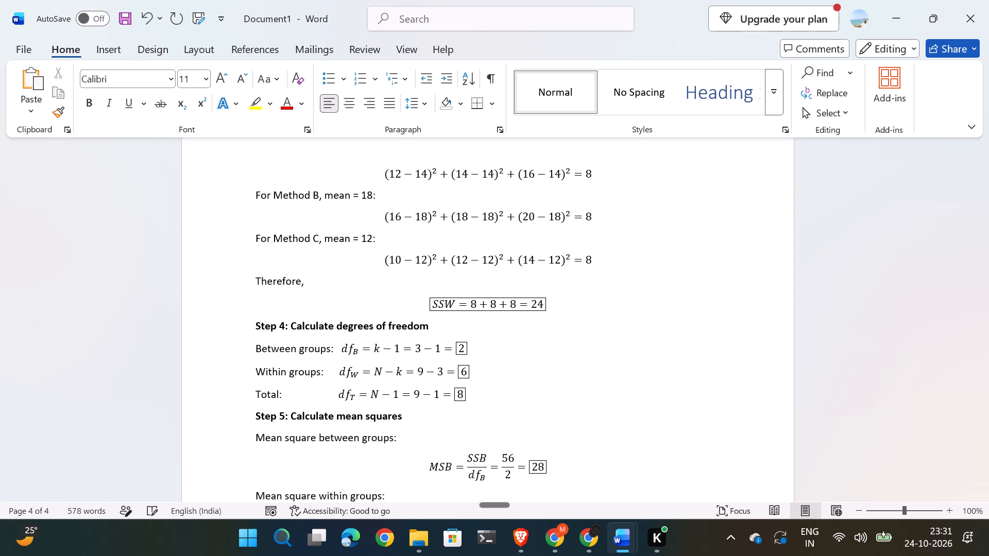
Copy question 38 with its ANOVA summary table from Applied_Statistics_Questions_By_Marks into Document1, two paragraphs below the Step 8 conclusion.
{"action": "scroll", "coordinate": [591, 385], "scroll_direction": "down", "scroll_amount": 14}
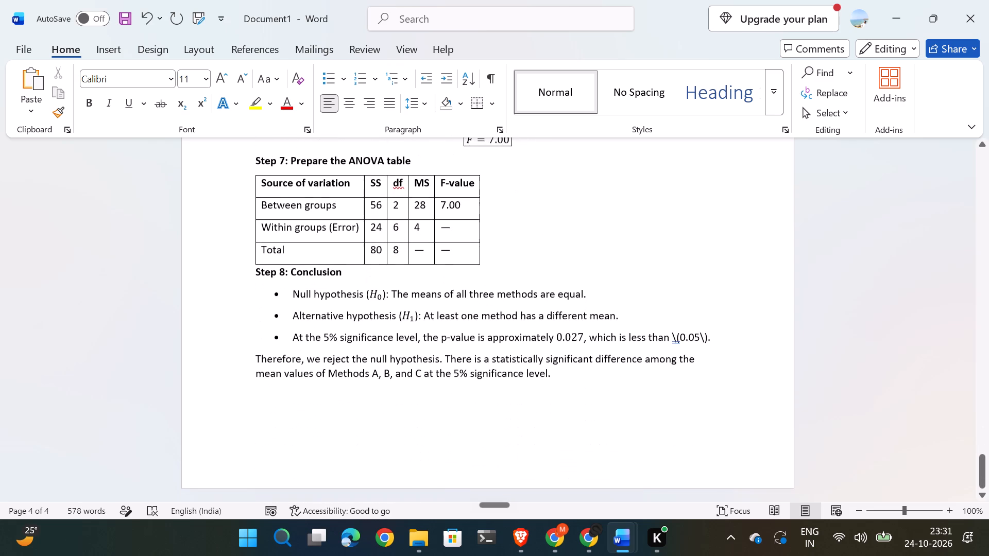
{"action": "left_click", "coordinate": [587, 385]}
{"action": "key", "text": "Return"}
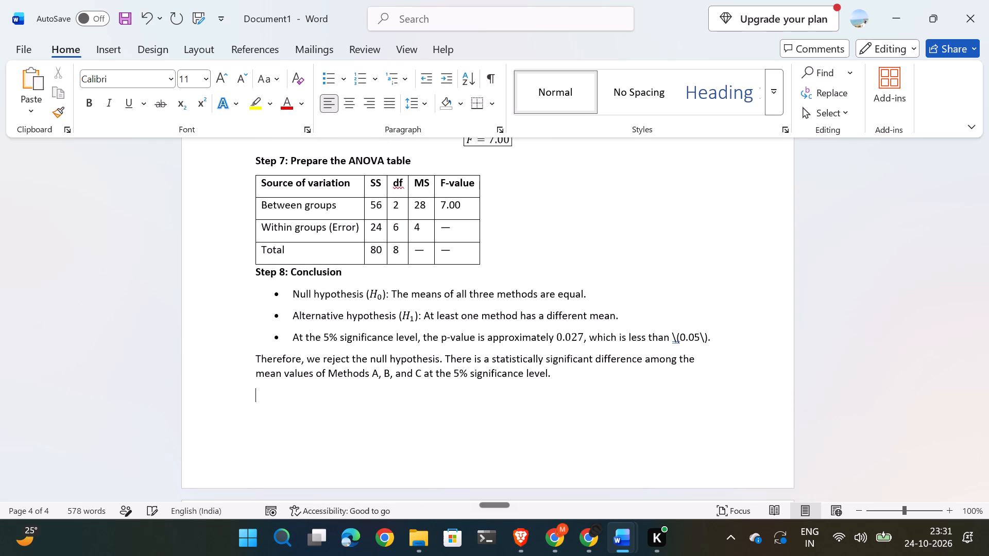
{"action": "key", "text": "Return"}
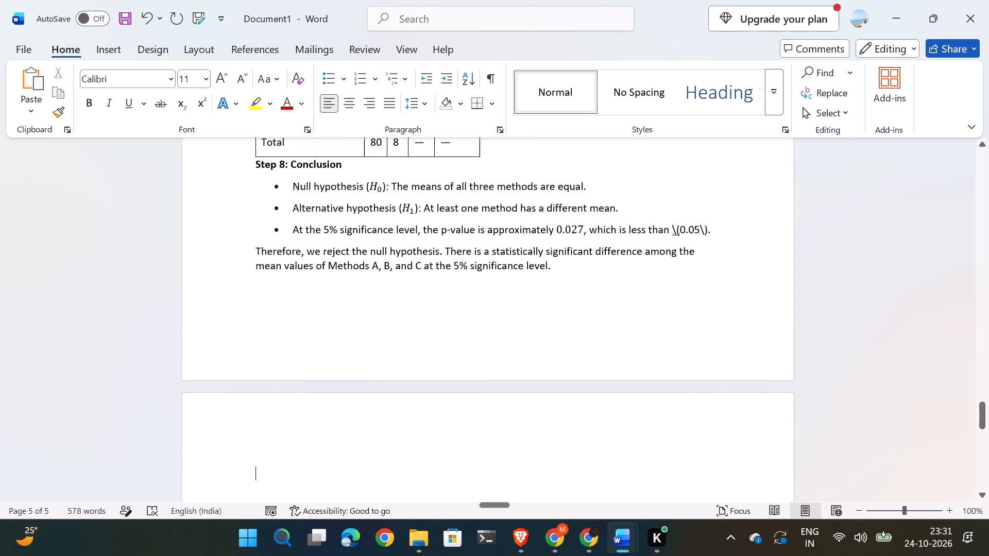
{"action": "key", "text": "alt+Tab"}
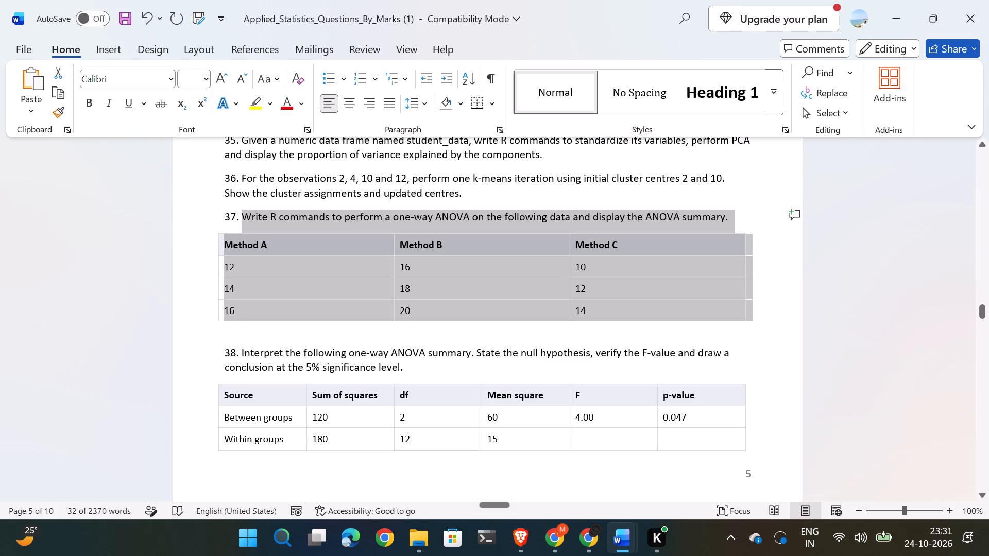
{"action": "left_click_drag", "start_coordinate": [240, 355], "coordinate": [768, 433]}
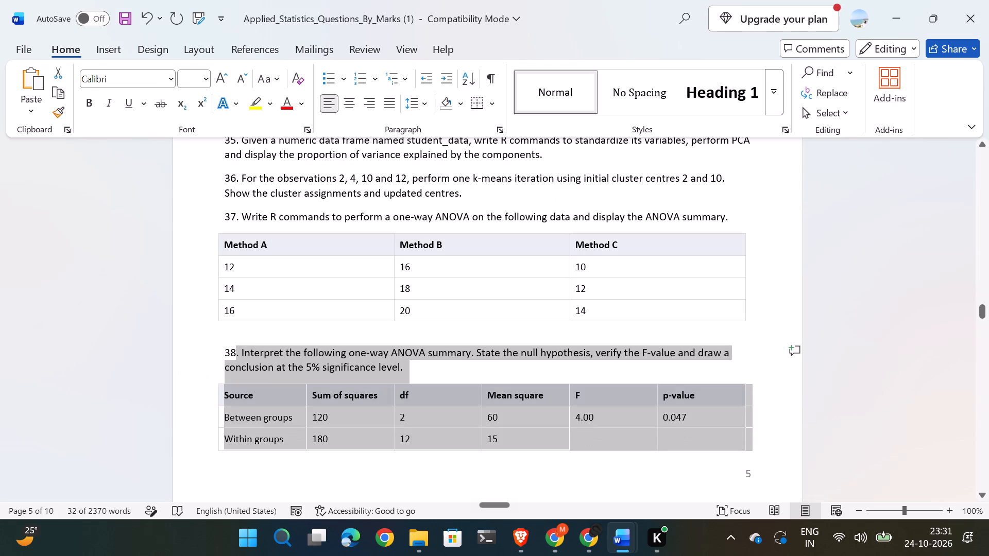
{"action": "left_click_drag", "start_coordinate": [768, 433], "coordinate": [769, 435]}
{"action": "scroll", "coordinate": [638, 363], "scroll_direction": "down", "scroll_amount": 4}
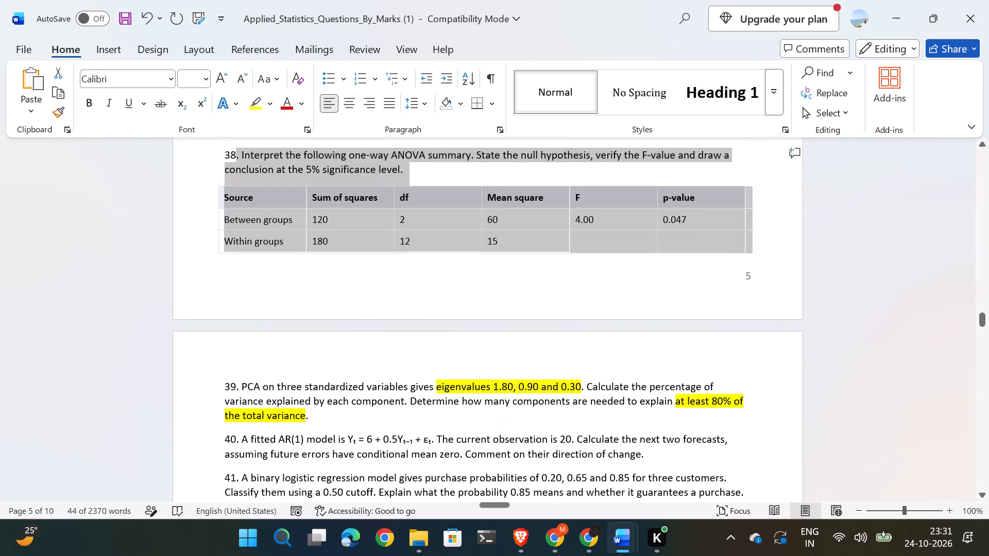
{"action": "key", "text": "ctrl+c"}
{"action": "key", "text": "alt+Tab"}
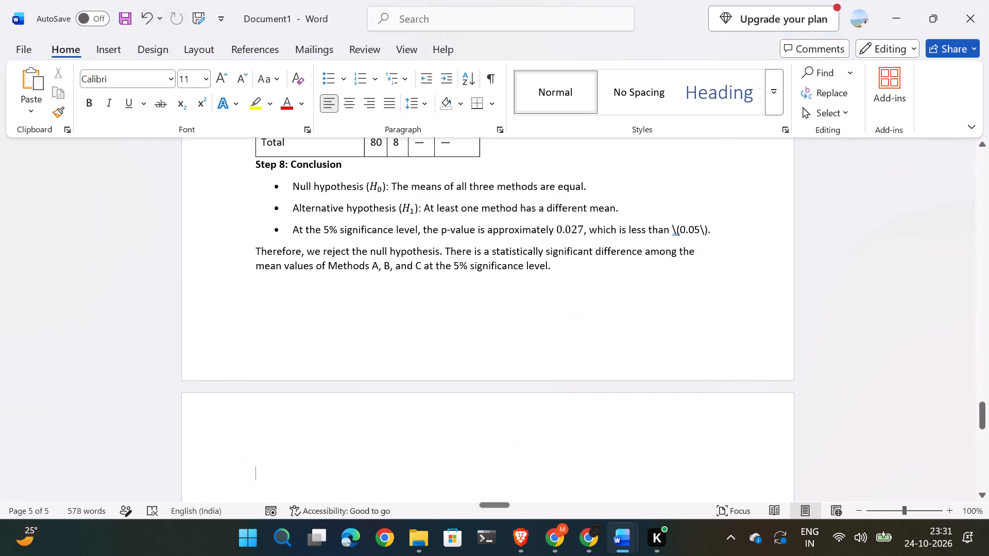
{"action": "key", "text": "ctrl+v"}
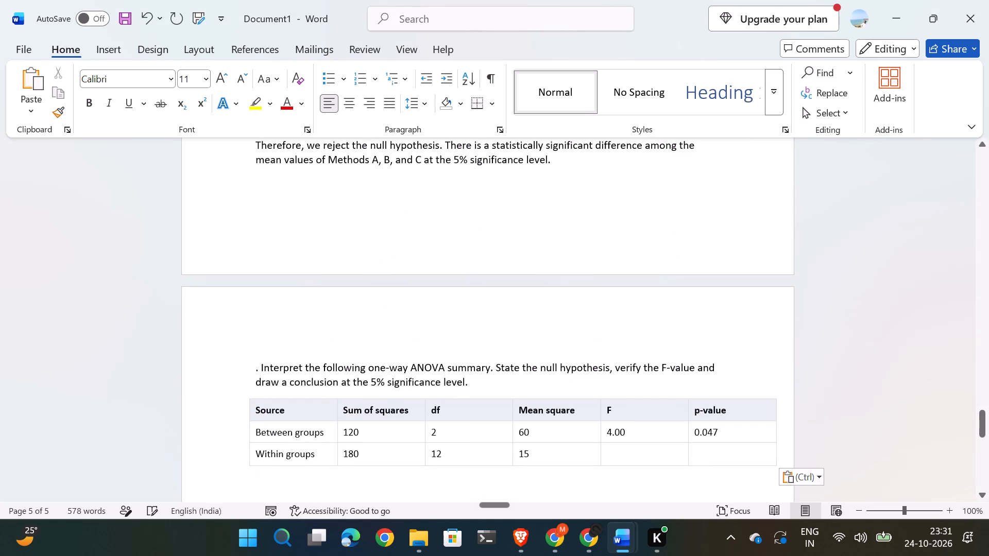
Remove the leading period and space from the pasted question text and make it bold at font size 12.
{"action": "left_click", "coordinate": [262, 368]}
{"action": "key", "text": "BackSpace"}
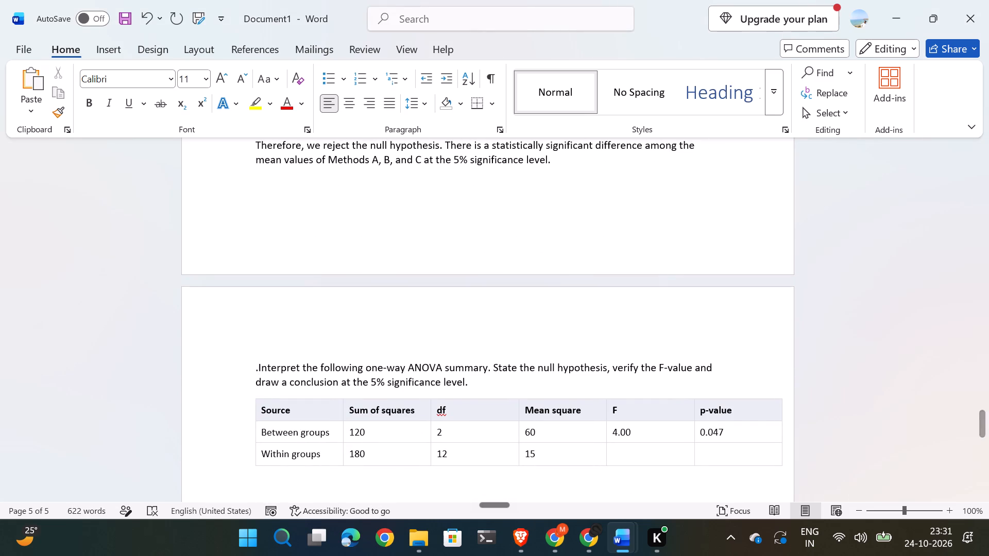
{"action": "key", "text": "BackSpace"}
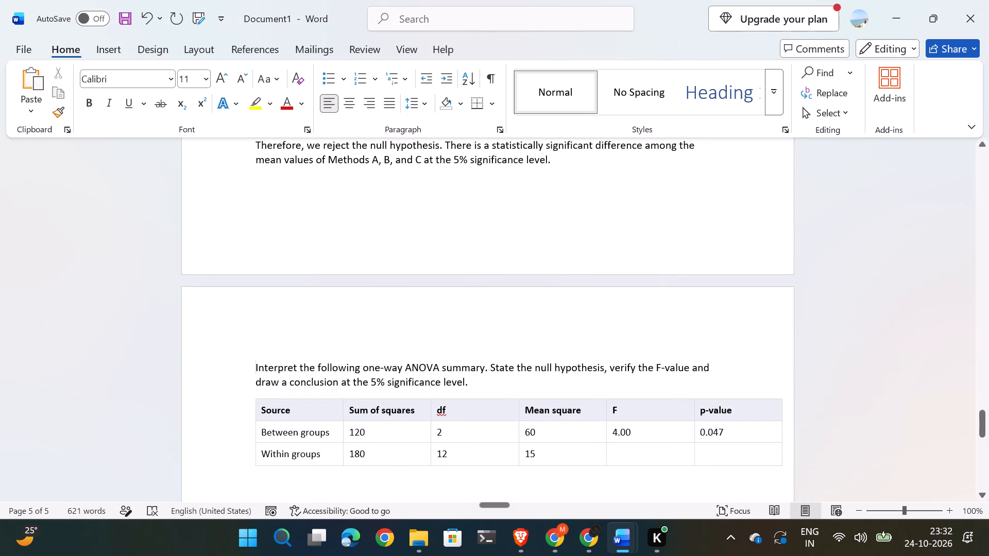
{"action": "left_click_drag", "start_coordinate": [487, 385], "coordinate": [250, 368]}
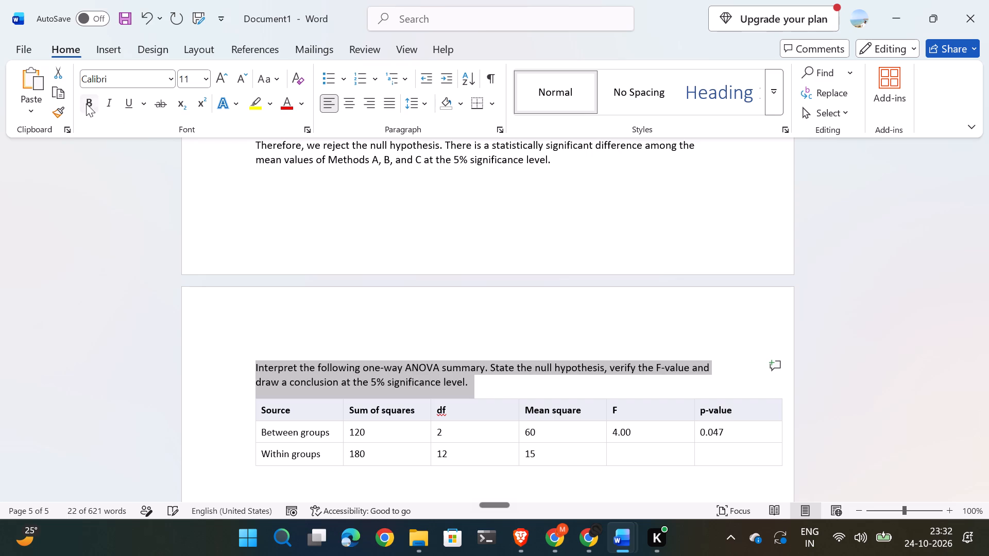
{"action": "left_click", "coordinate": [86, 103]}
{"action": "left_click", "coordinate": [221, 79]}
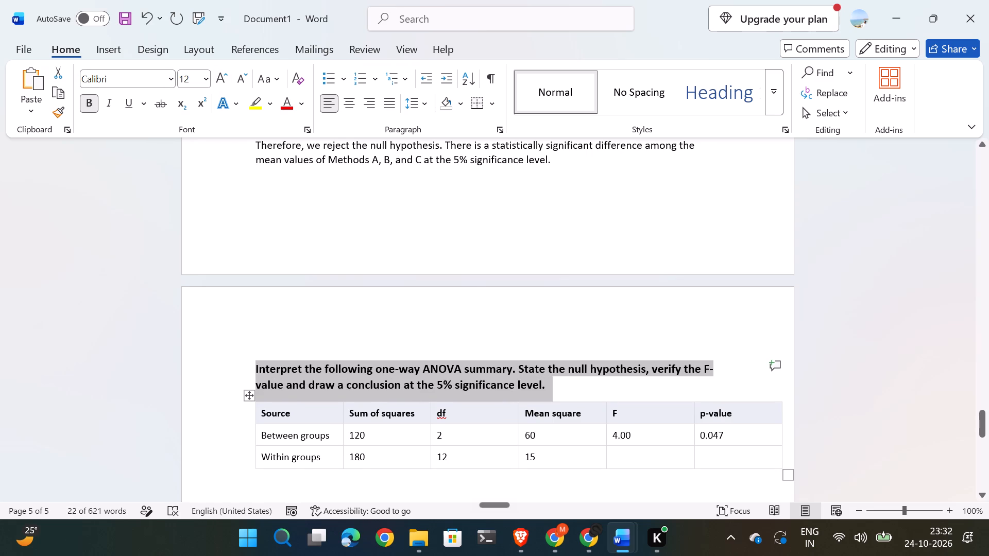
Narrow all six columns of the pasted ANOVA summary table, from Source to p-value, to fit closely around their contents.
{"action": "left_click_drag", "start_coordinate": [343, 416], "coordinate": [336, 419]}
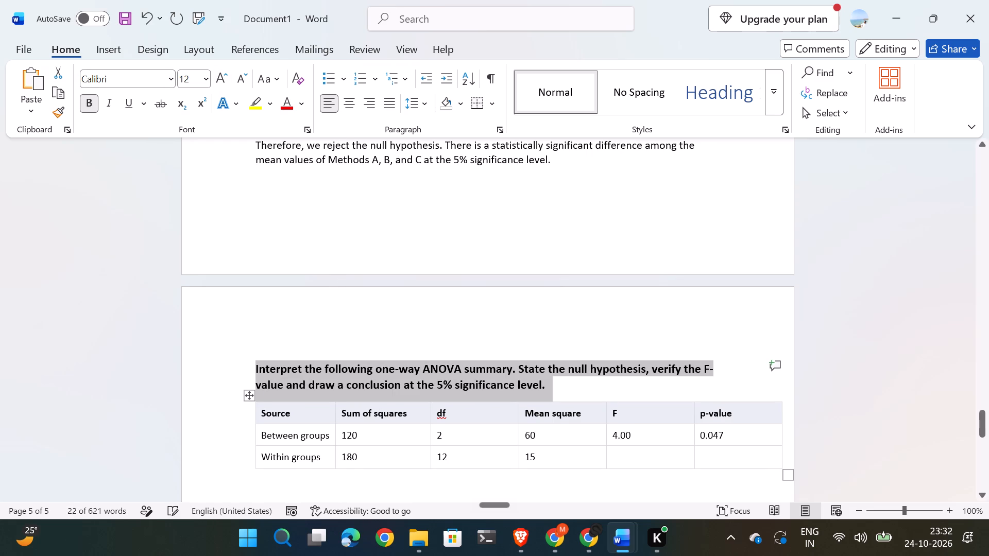
{"action": "left_click_drag", "start_coordinate": [431, 415], "coordinate": [411, 415]}
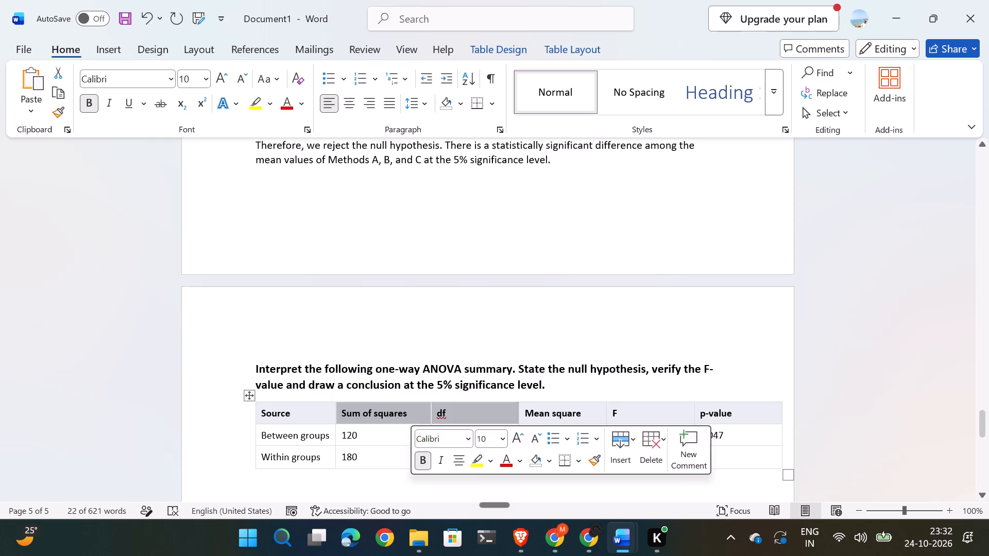
{"action": "left_click", "coordinate": [653, 367]}
{"action": "left_click_drag", "start_coordinate": [431, 435], "coordinate": [416, 437]}
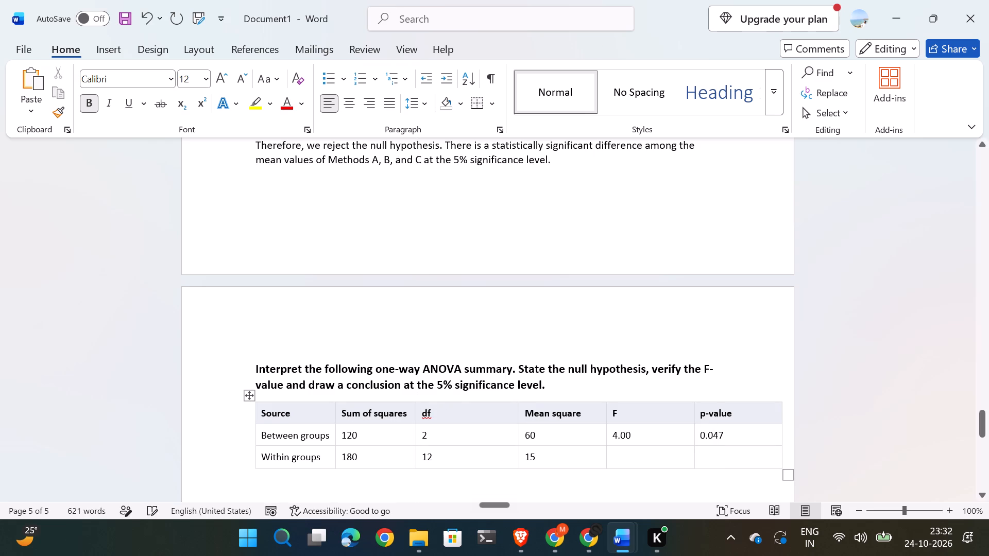
{"action": "left_click_drag", "start_coordinate": [518, 436], "coordinate": [442, 441]}
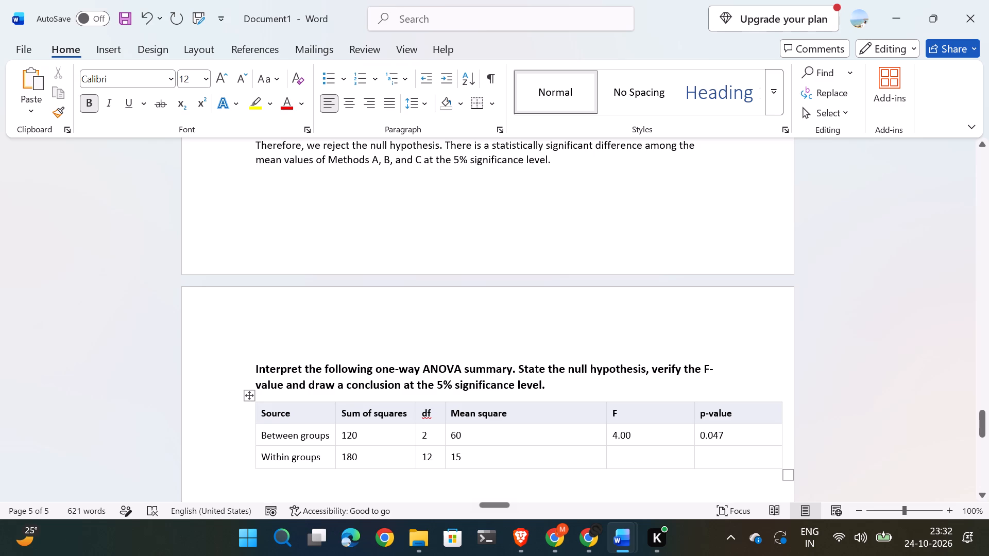
{"action": "left_click_drag", "start_coordinate": [605, 440], "coordinate": [554, 441]}
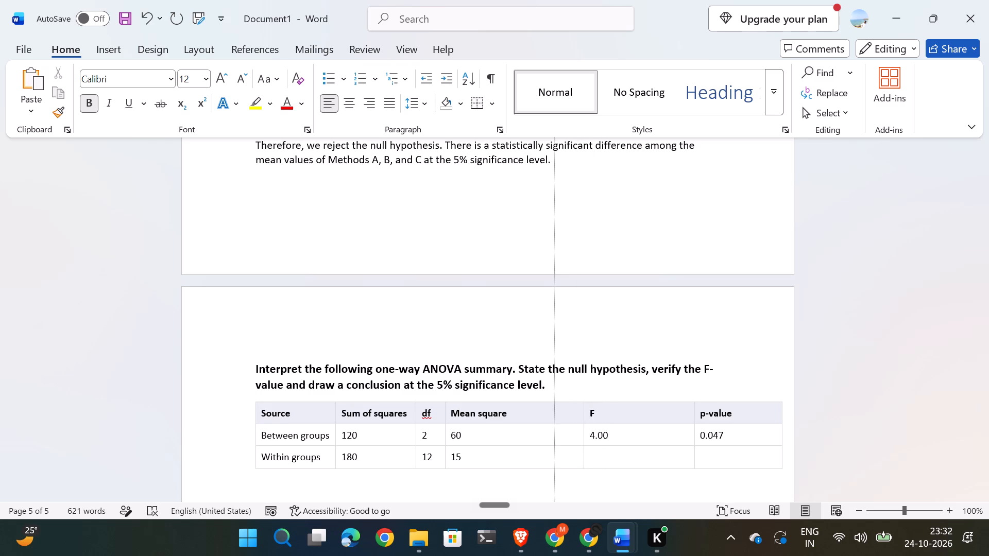
{"action": "left_click_drag", "start_coordinate": [554, 441], "coordinate": [516, 441]}
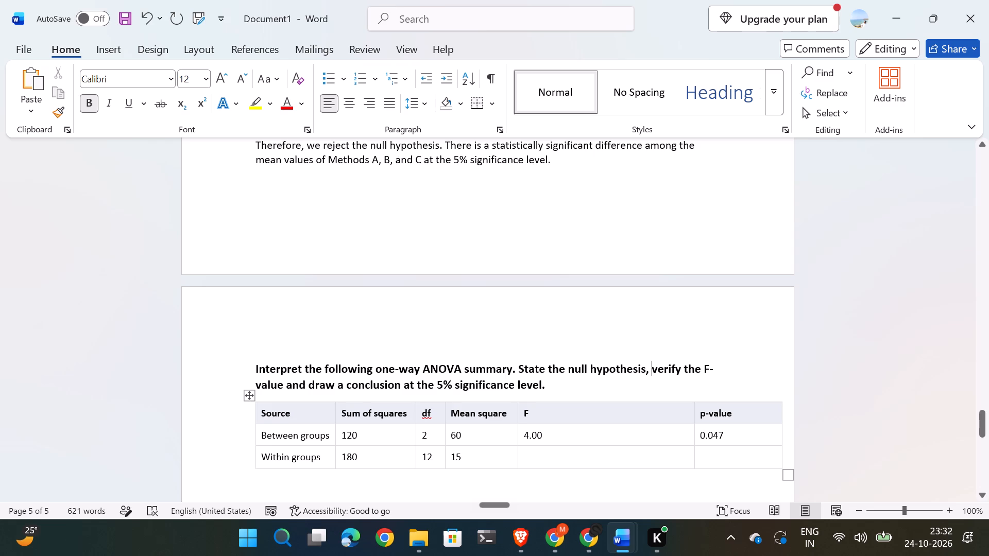
{"action": "left_click_drag", "start_coordinate": [693, 437], "coordinate": [561, 436]}
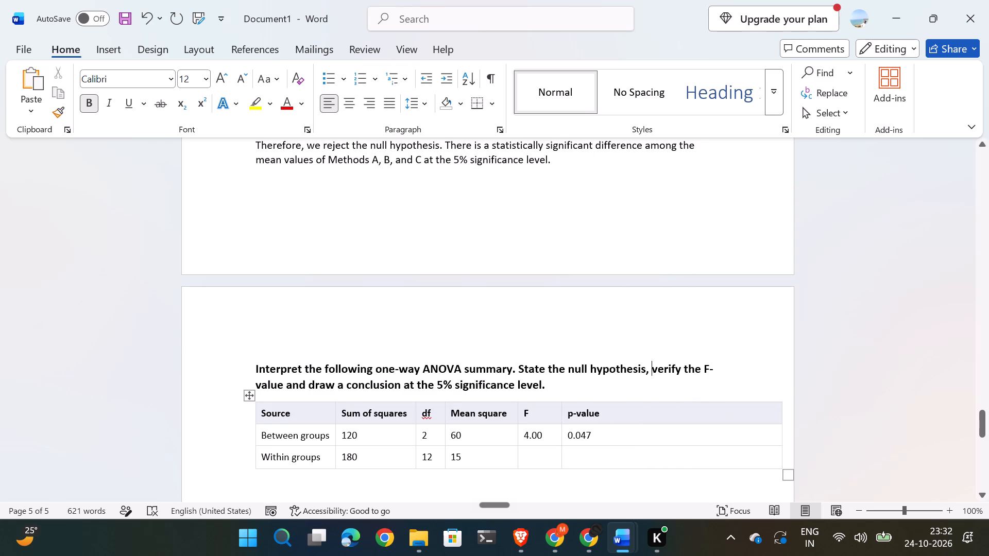
{"action": "left_click_drag", "start_coordinate": [782, 439], "coordinate": [605, 439]}
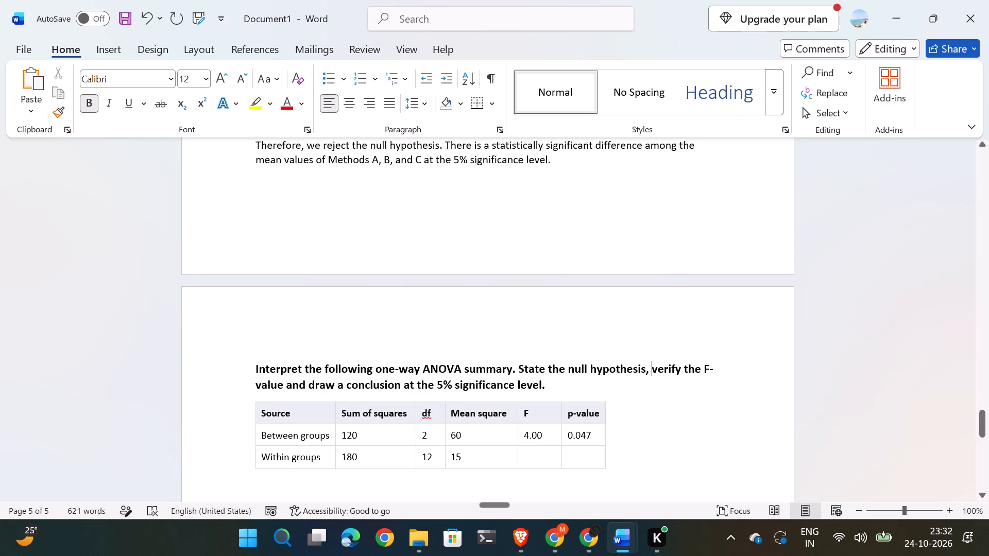
Add the answer label "Ans: " on the empty line below the ANOVA summary table of question 38.
{"action": "scroll", "coordinate": [647, 433], "scroll_direction": "down", "scroll_amount": 2}
{"action": "left_click", "coordinate": [312, 401]}
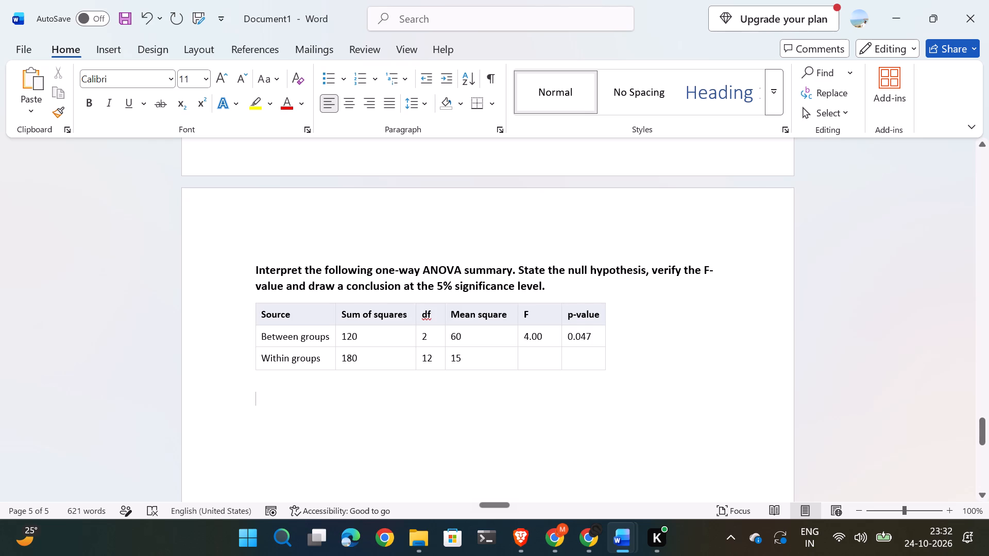
{"action": "type", "text": "Ans"}
{"action": "type", "text": ":"}
{"action": "key", "text": "space"}
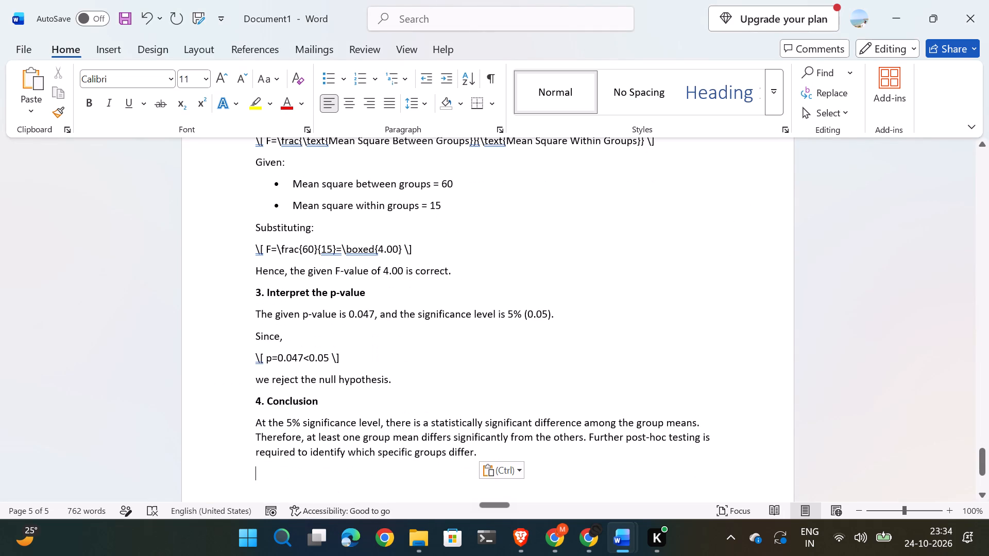
{"action": "scroll", "coordinate": [562, 291], "scroll_direction": "down", "scroll_amount": 1}
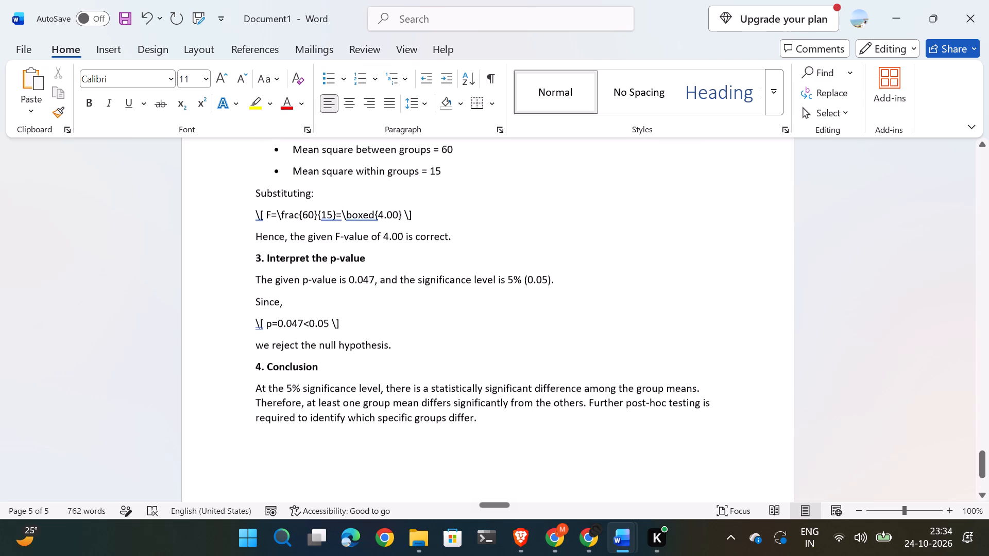
{"action": "scroll", "coordinate": [560, 298], "scroll_direction": "down", "scroll_amount": 1}
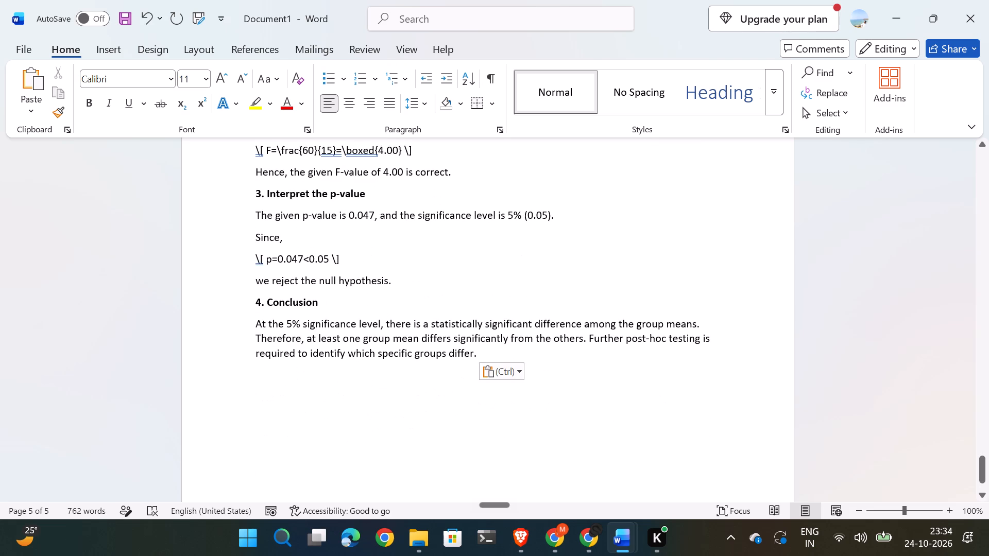
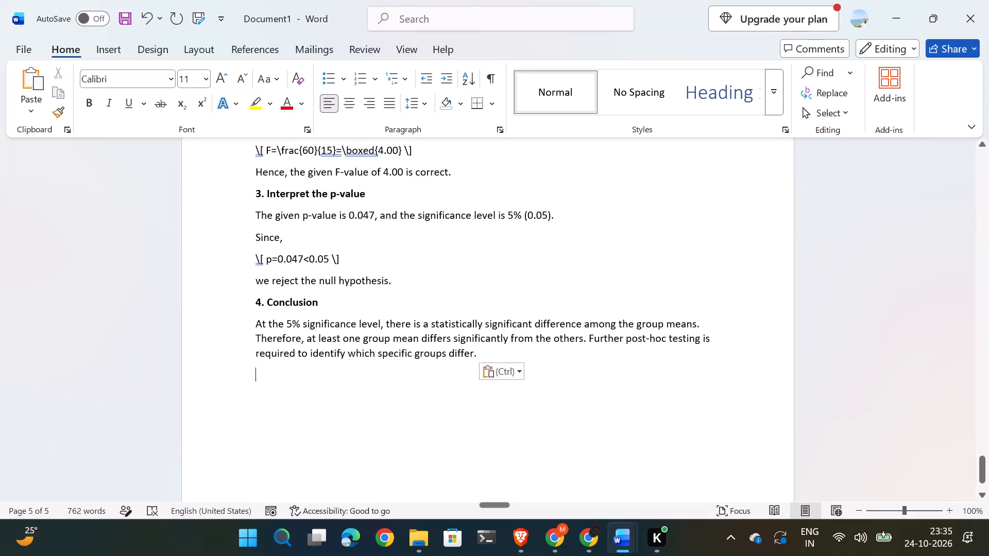
Convert the LaTeX line p=0.047<0.05 into an equation and place it inline after "Since,", separated by spaces.
{"action": "scroll", "coordinate": [382, 300], "scroll_direction": "up", "scroll_amount": 1}
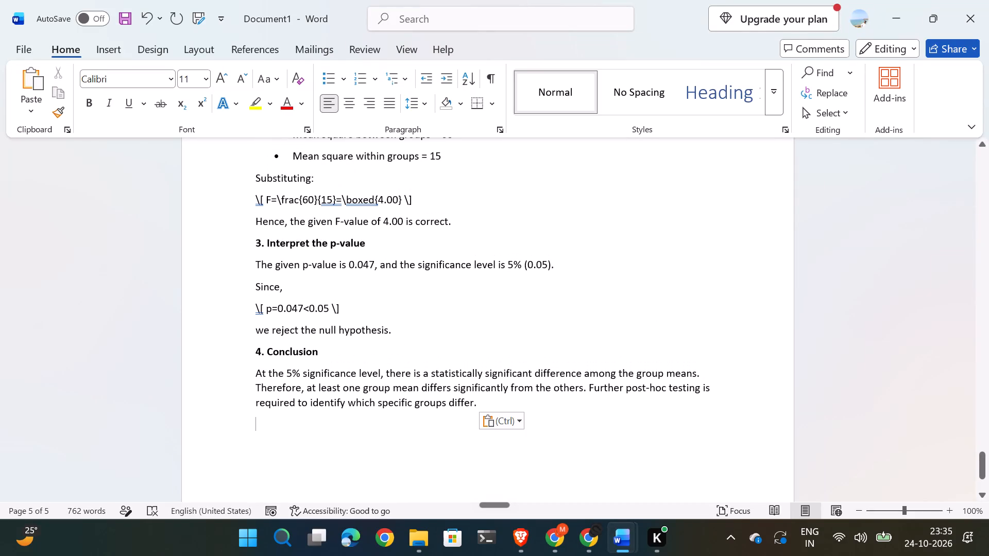
{"action": "left_click_drag", "start_coordinate": [352, 309], "coordinate": [245, 307]}
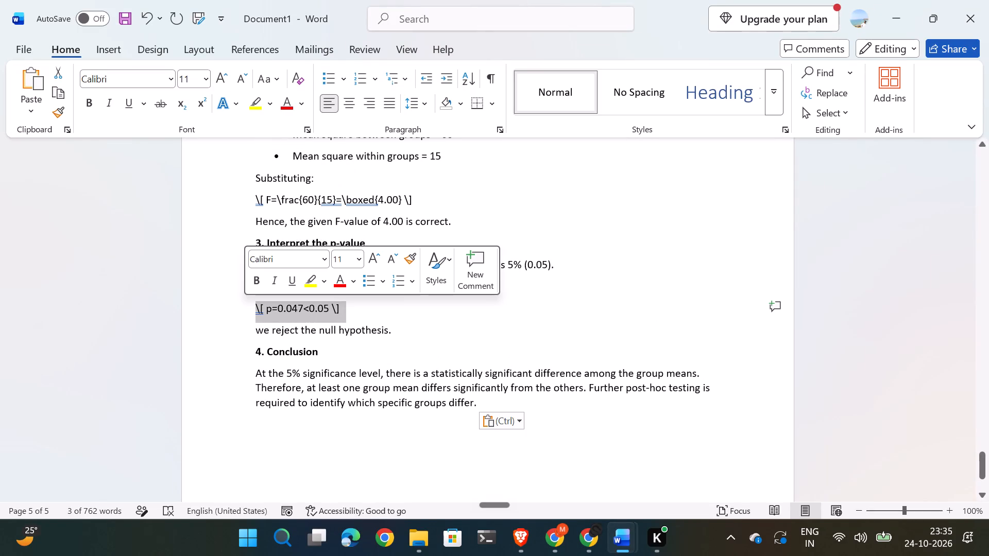
{"action": "key", "text": "alt+equal"}
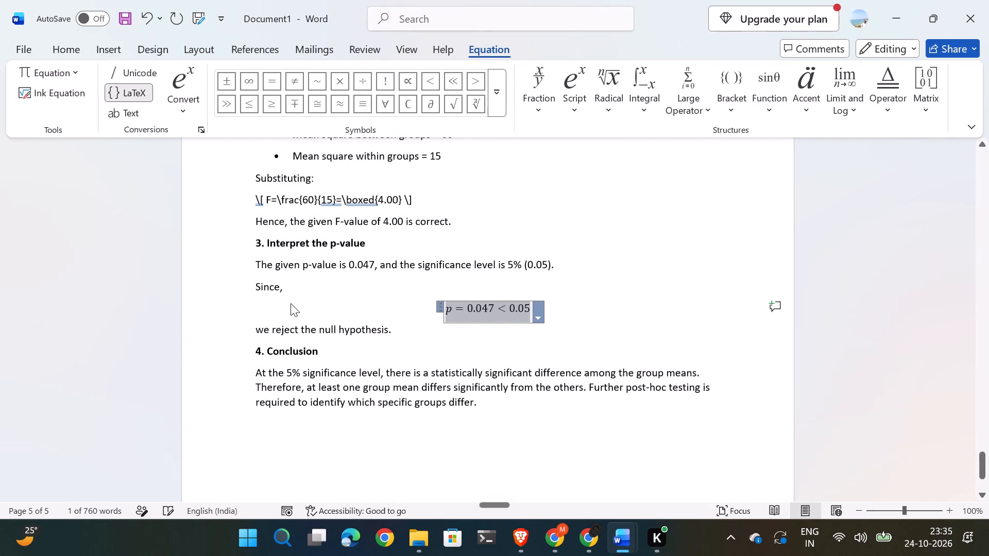
{"action": "left_click", "coordinate": [413, 307]}
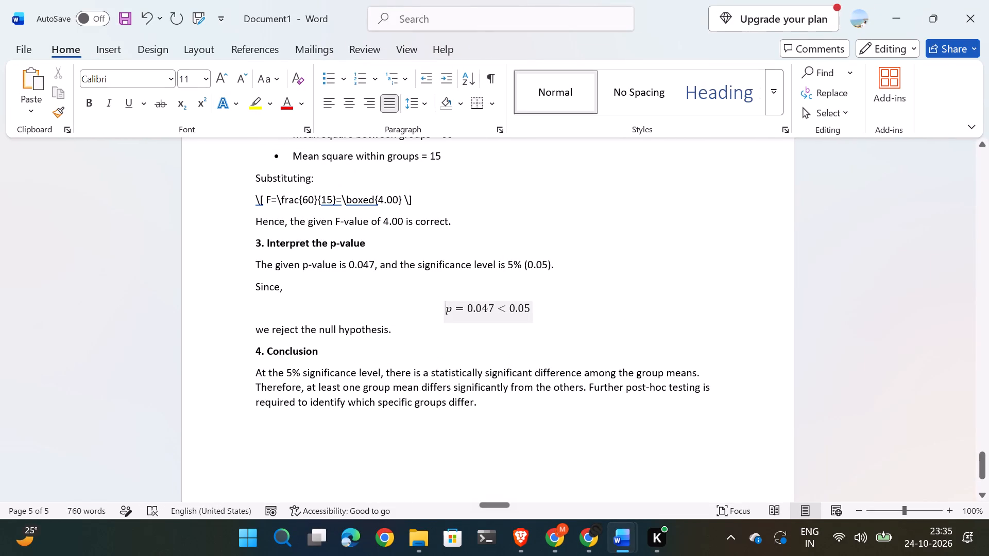
{"action": "key", "text": "BackSpace"}
{"action": "key", "text": "space"}
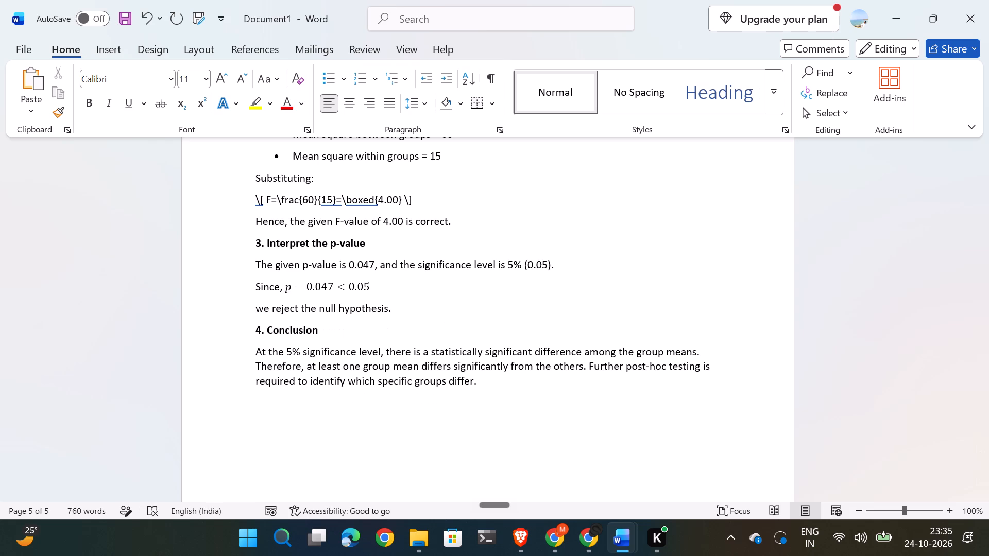
{"action": "key", "text": "space"}
{"action": "key", "text": "space"}
Join "we reject the null hypothesis." to the end of the "Since," line, spaced from the equation.
{"action": "key", "text": "Down"}
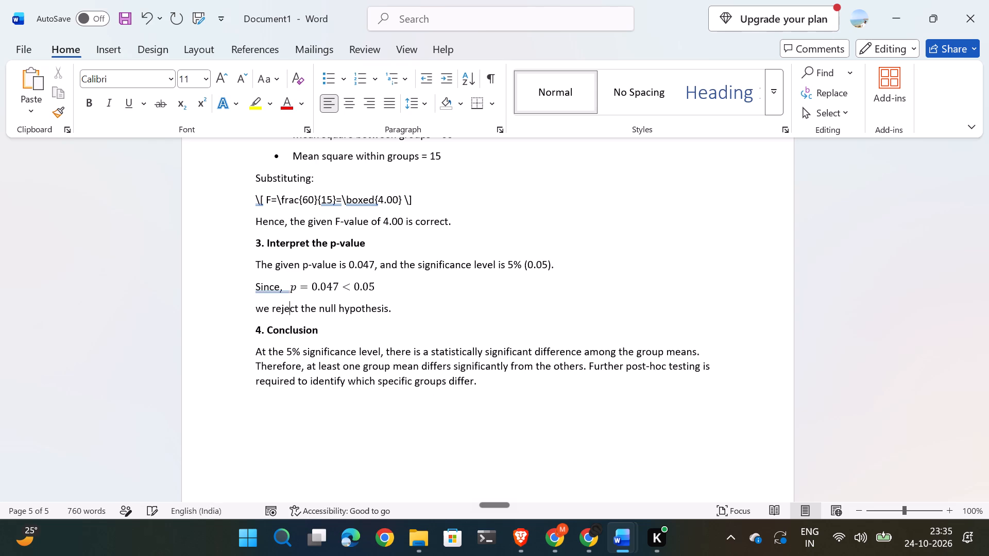
{"action": "key", "text": "Home"}
{"action": "key", "text": "BackSpace"}
{"action": "key", "text": "space"}
{"action": "key", "text": "space"}
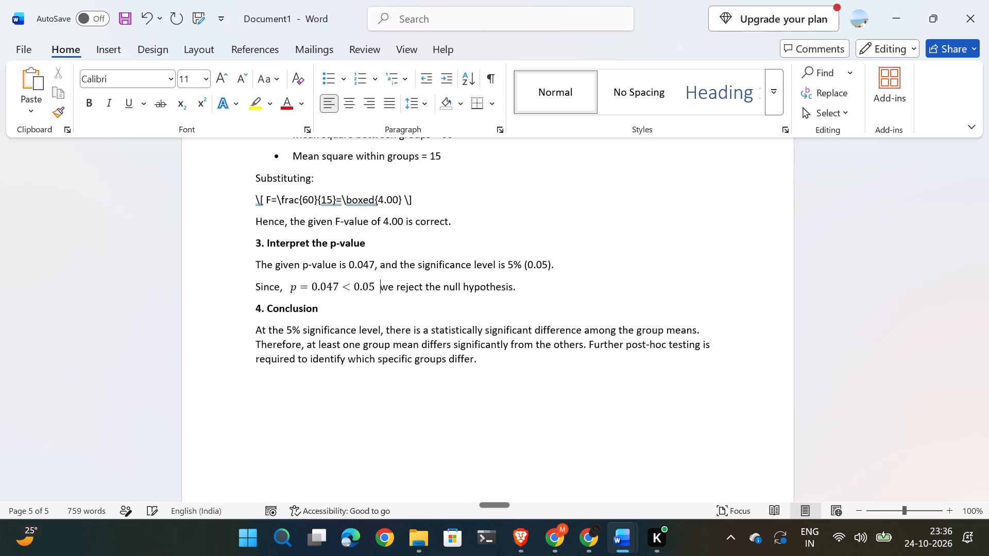
Convert the LaTeX line F=\frac{60}{15}=\boxed{4.00} into an equation and place it inline after "Substituting:", separated by spaces.
{"action": "key", "text": "Up"}
{"action": "key", "text": "Up"}
{"action": "key", "text": "Up"}
{"action": "key", "text": "Up"}
{"action": "key", "text": "End"}
{"action": "key", "text": "shift+Left"}
{"action": "key", "text": "shift+Left"}
{"action": "key", "text": "shift+Left"}
{"action": "key", "text": "shift+Left"}
{"action": "key", "text": "shift+Left"}
{"action": "key", "text": "shift+Left"}
{"action": "key", "text": "shift+Left"}
{"action": "key", "text": "shift+Left"}
{"action": "key", "text": "shift+Left"}
{"action": "key", "text": "shift+Left"}
{"action": "key", "text": "shift+Left"}
{"action": "key", "text": "shift+Left"}
{"action": "key", "text": "shift+Left"}
{"action": "key", "text": "shift+Left"}
{"action": "key", "text": "shift+Left"}
{"action": "key", "text": "shift+Left"}
{"action": "key", "text": "shift+Left"}
{"action": "key", "text": "shift+Left"}
{"action": "key", "text": "shift+Left"}
{"action": "key", "text": "shift+Left"}
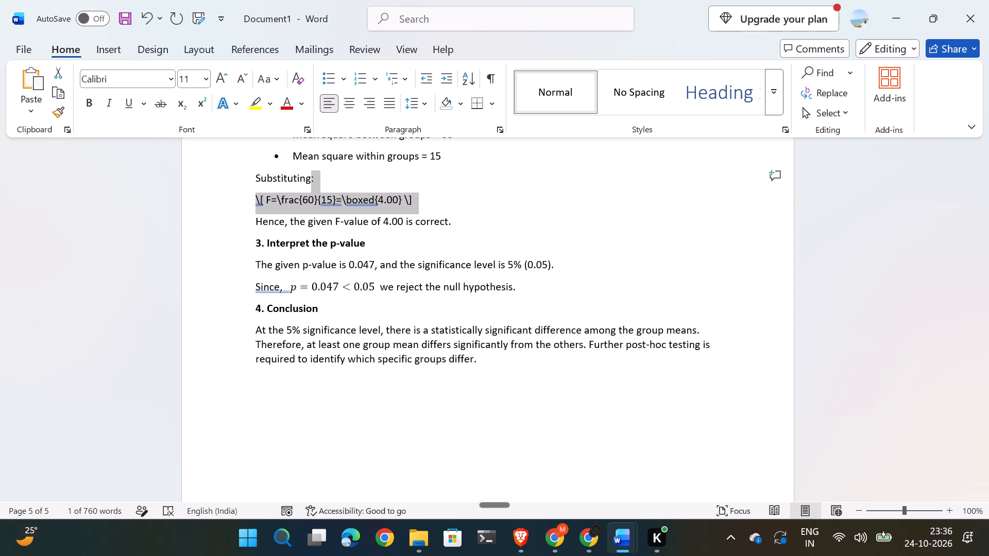
{"action": "key", "text": "shift+Right"}
{"action": "key", "text": "shift+Right"}
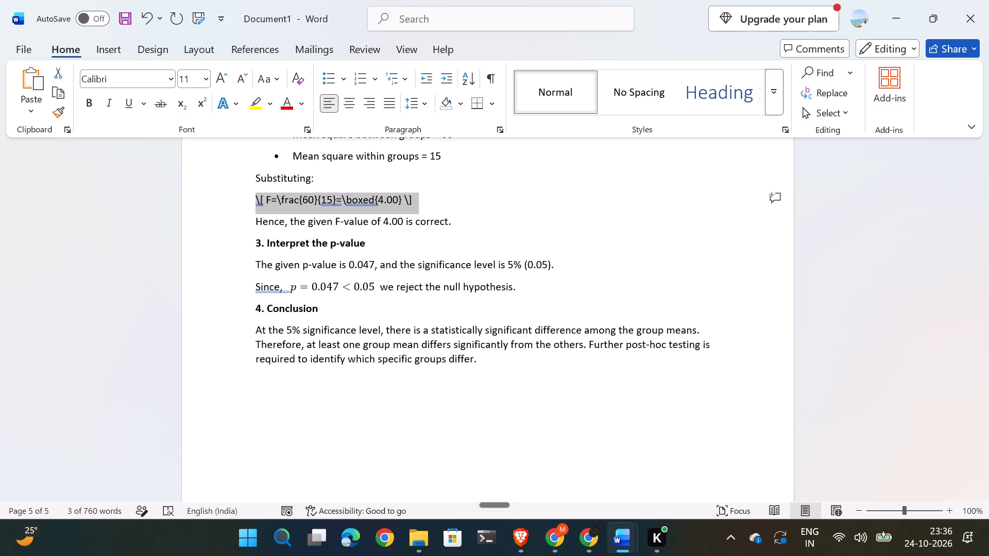
{"action": "key", "text": "alt+equal"}
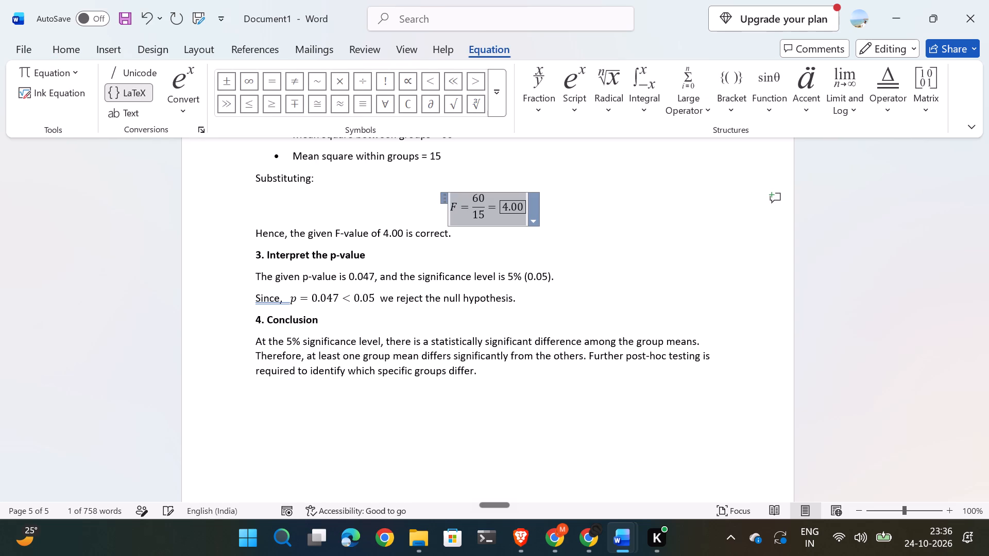
{"action": "key", "text": "Left"}
{"action": "key", "text": "BackSpace"}
{"action": "key", "text": "space"}
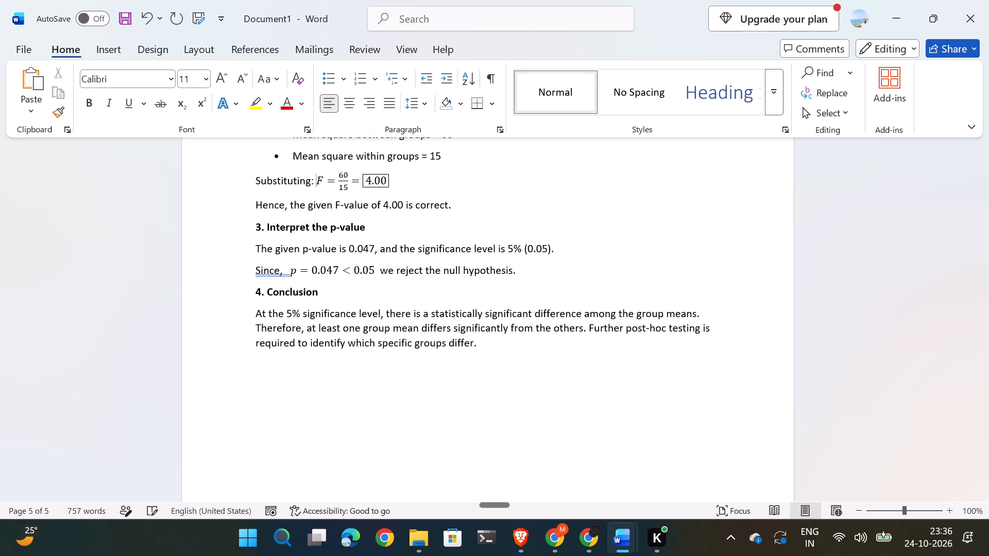
{"action": "key", "text": "space"}
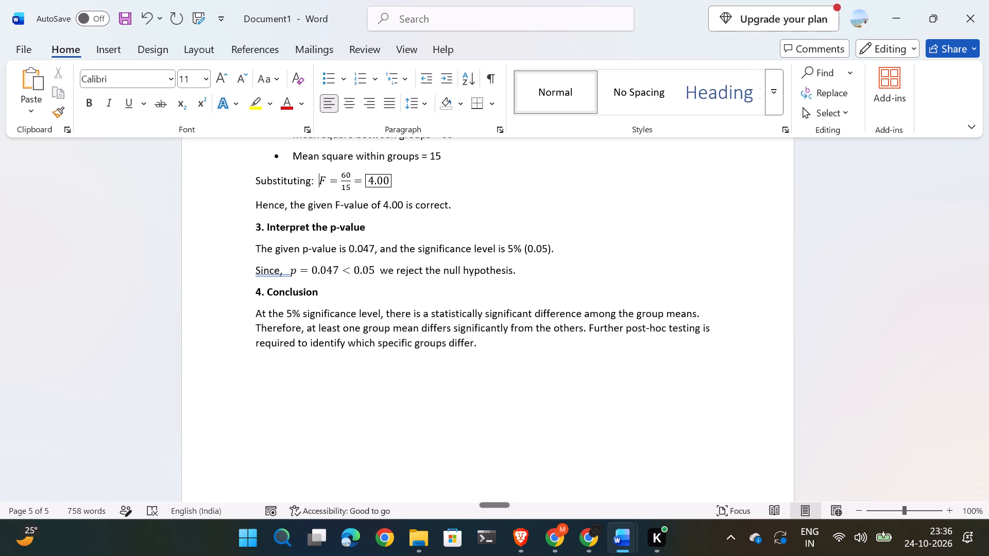
Convert the LaTeX F-statistic formula, Mean Square Between Groups over Mean Square Within Groups, into a display equation on its own line.
{"action": "scroll", "coordinate": [621, 260], "scroll_direction": "up", "scroll_amount": 3}
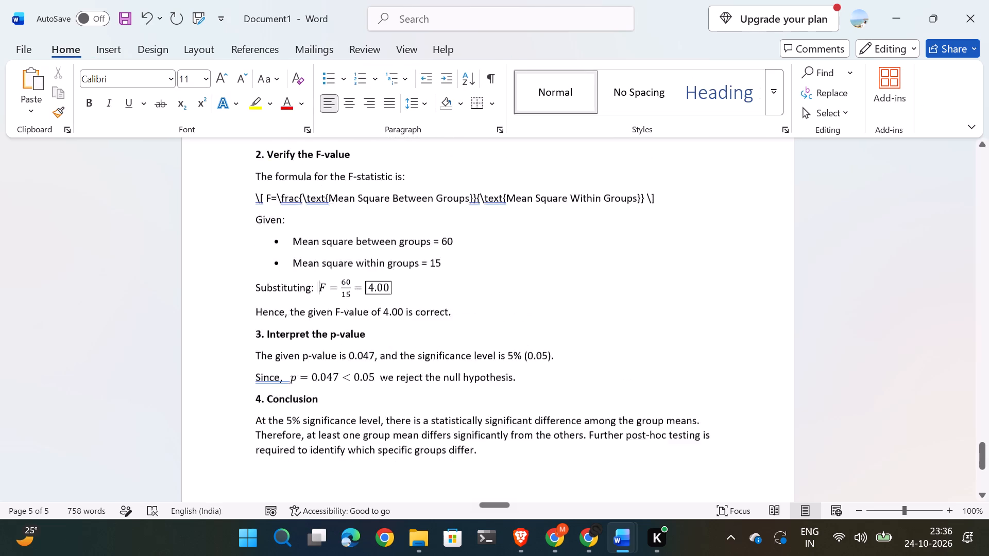
{"action": "scroll", "coordinate": [623, 265], "scroll_direction": "up", "scroll_amount": 1}
{"action": "left_click_drag", "start_coordinate": [668, 290], "coordinate": [645, 290]}
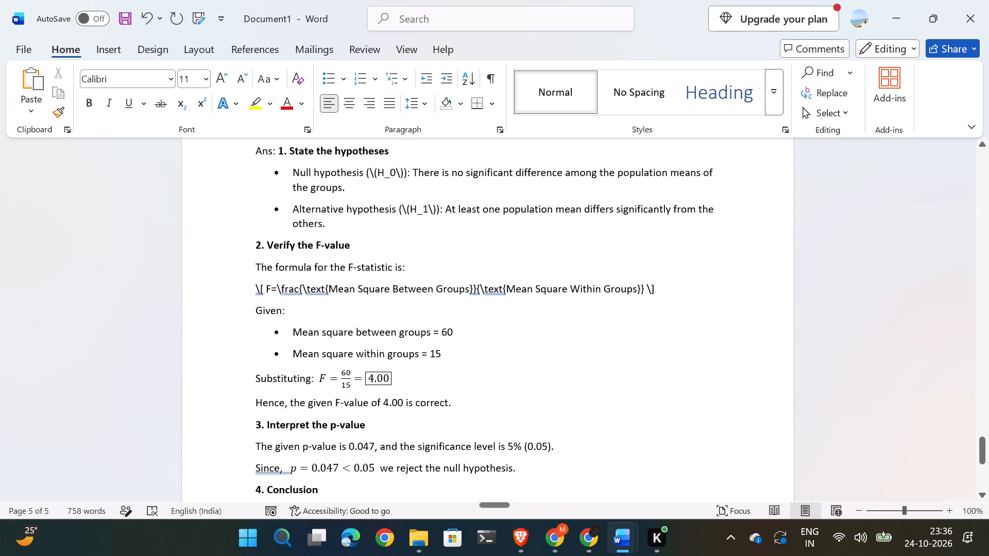
{"action": "left_click_drag", "start_coordinate": [645, 290], "coordinate": [192, 291]}
{"action": "key", "text": "alt+equal"}
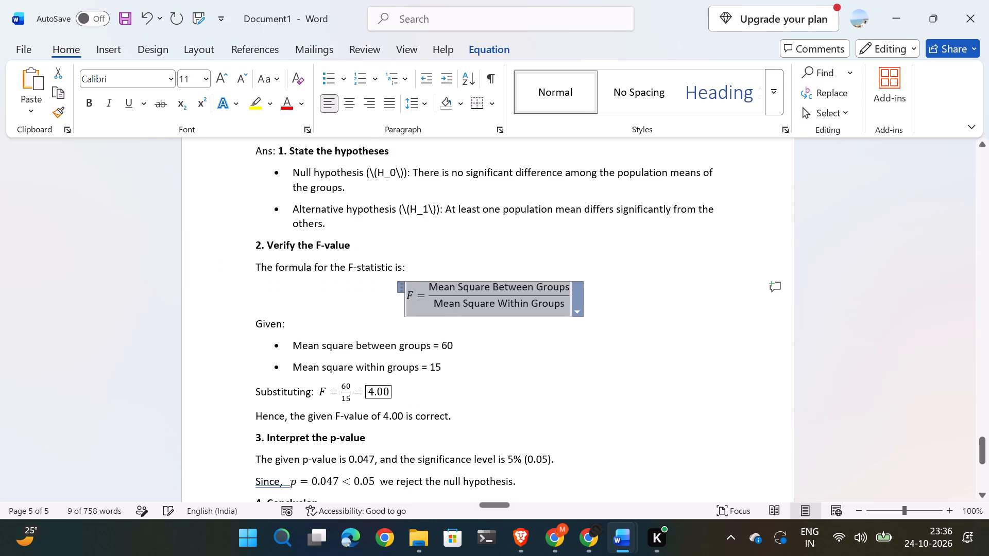
{"action": "left_click", "coordinate": [349, 295]}
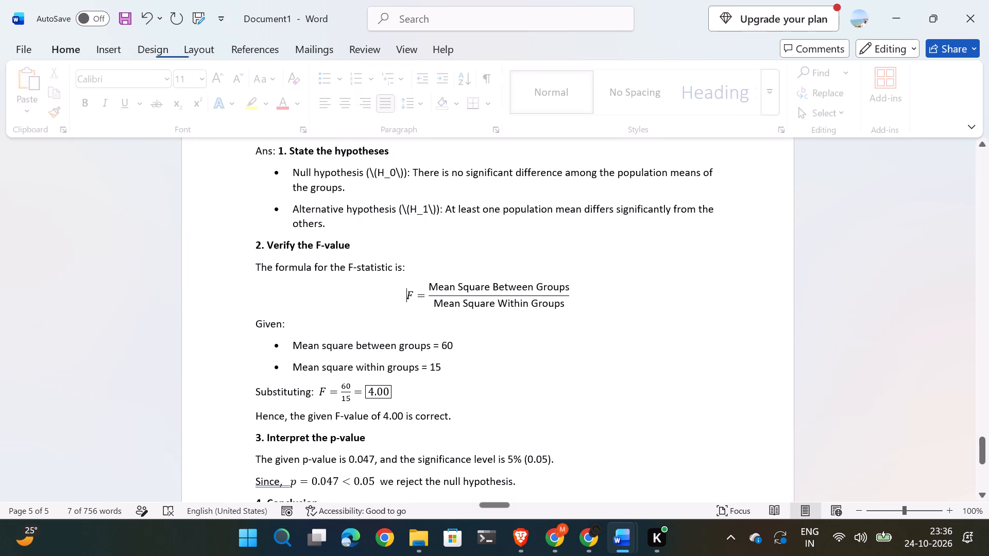
Set the font size of the F = 60/15 equation after "Substituting:" to 12.
{"action": "scroll", "coordinate": [400, 307], "scroll_direction": "down", "scroll_amount": 2}
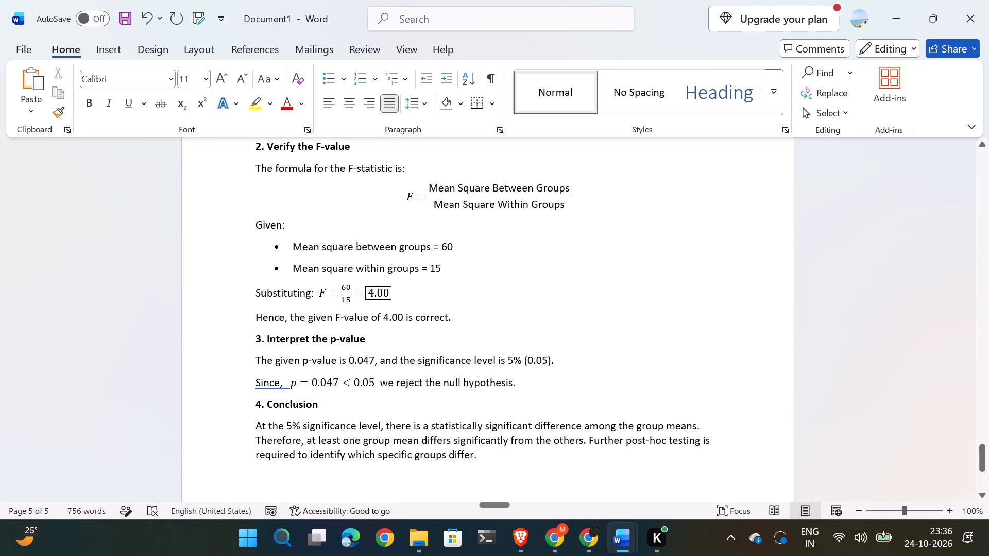
{"action": "left_click_drag", "start_coordinate": [406, 301], "coordinate": [320, 291]}
{"action": "left_click", "coordinate": [227, 79]}
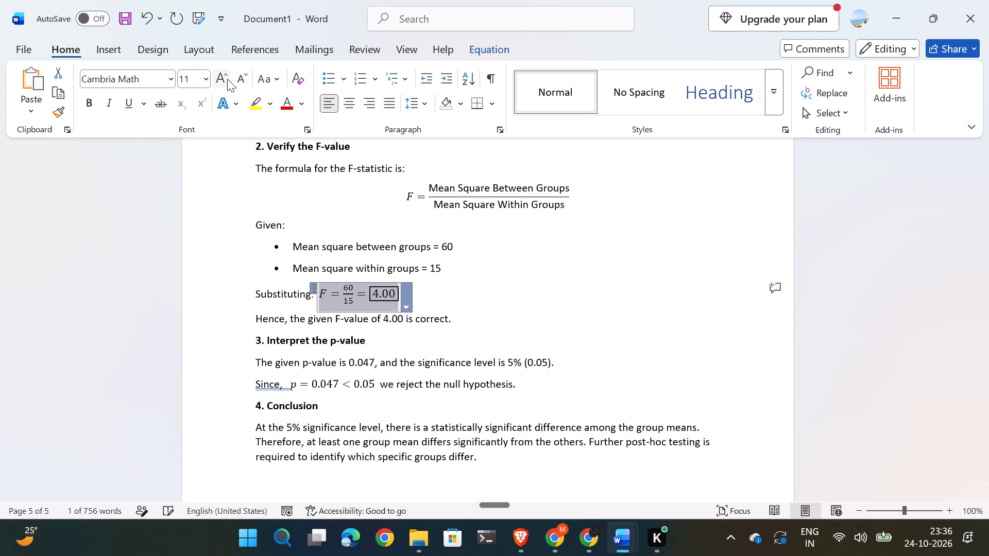
{"action": "left_click", "coordinate": [227, 79]}
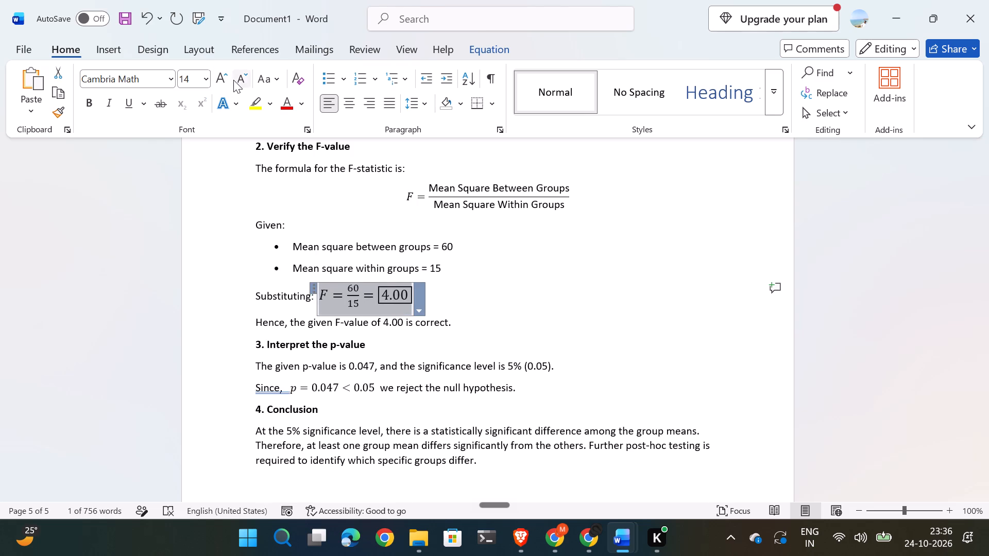
{"action": "left_click", "coordinate": [239, 80]}
{"action": "left_click", "coordinate": [219, 79]}
{"action": "scroll", "coordinate": [490, 316], "scroll_direction": "up", "scroll_amount": 3}
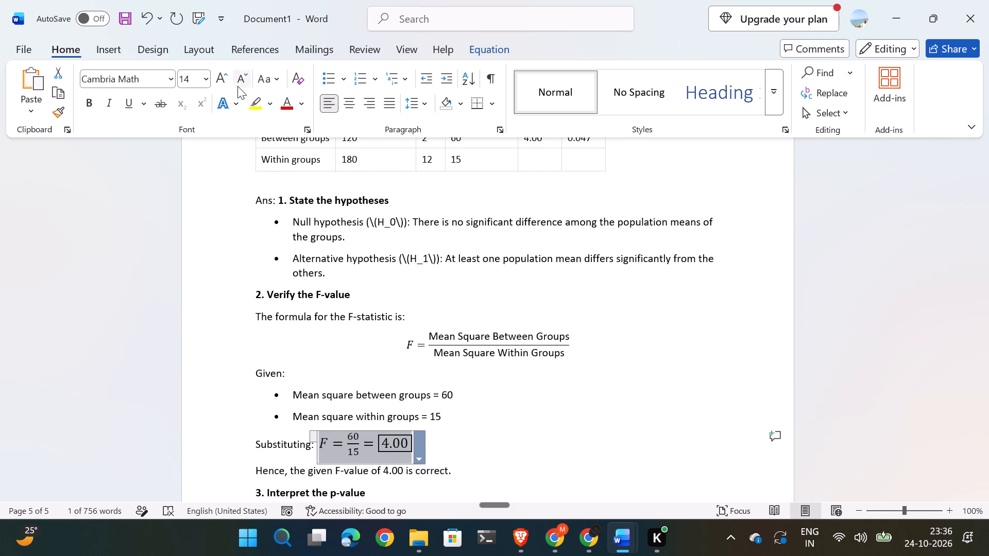
{"action": "left_click", "coordinate": [237, 85]}
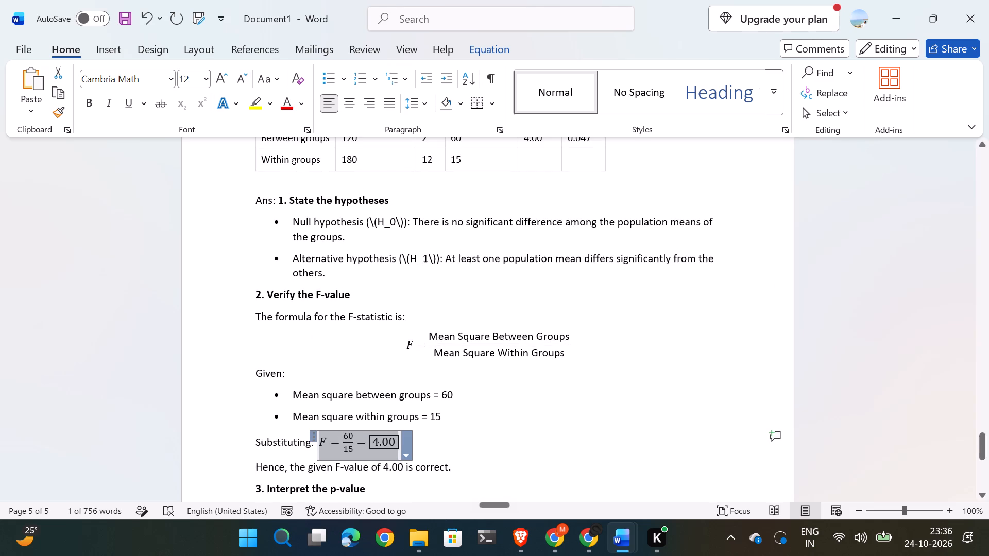
Convert the LaTeX \(H_1\) in the alternative hypothesis bullet into an inline equation, keeping the outer parentheses.
{"action": "left_click", "coordinate": [436, 258]}
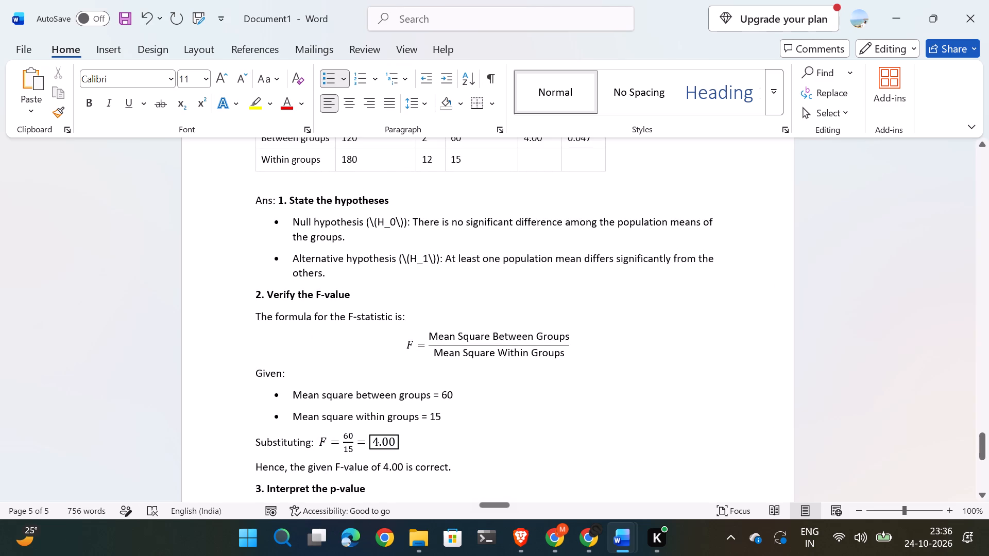
{"action": "key", "text": "shift+Left"}
{"action": "key", "text": "shift+Left"}
{"action": "key", "text": "shift+Left"}
{"action": "key", "text": "shift+Left"}
{"action": "key", "text": "shift+Left"}
{"action": "key", "text": "shift+Left"}
{"action": "key", "text": "shift+Left"}
{"action": "key", "text": "shift+Left"}
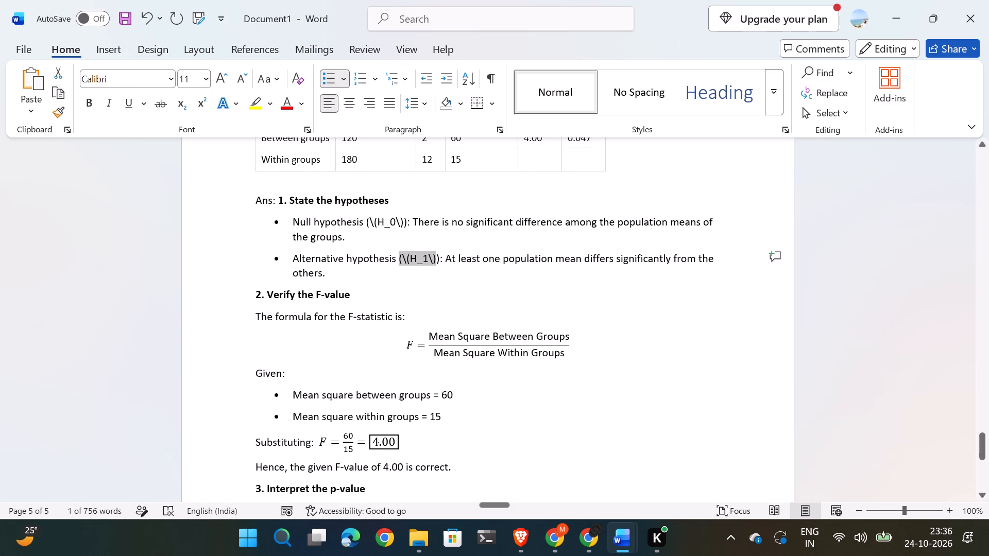
{"action": "key", "text": "shift+Right"}
{"action": "key", "text": "alt+equal"}
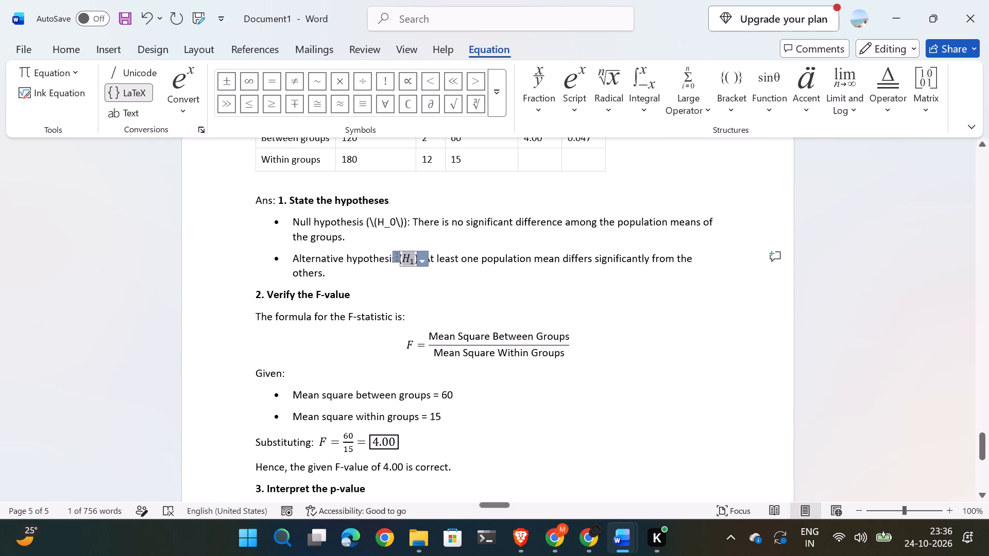
Convert the LaTeX \(H_0\) in the null hypothesis bullet into an inline equation, keeping the outer parentheses.
{"action": "left_click", "coordinate": [402, 220]}
{"action": "key", "text": "shift+Left"}
{"action": "key", "text": "shift+Left"}
{"action": "key", "text": "shift+Left"}
{"action": "key", "text": "shift+Left"}
{"action": "key", "text": "shift+Left"}
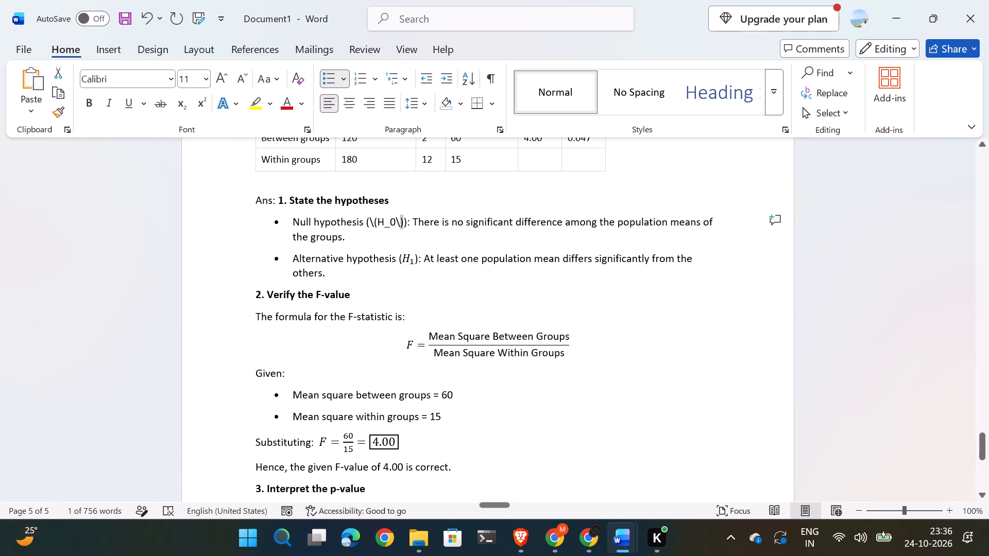
{"action": "key", "text": "shift+Left"}
{"action": "key", "text": "shift+Left"}
{"action": "key", "text": "alt+equal"}
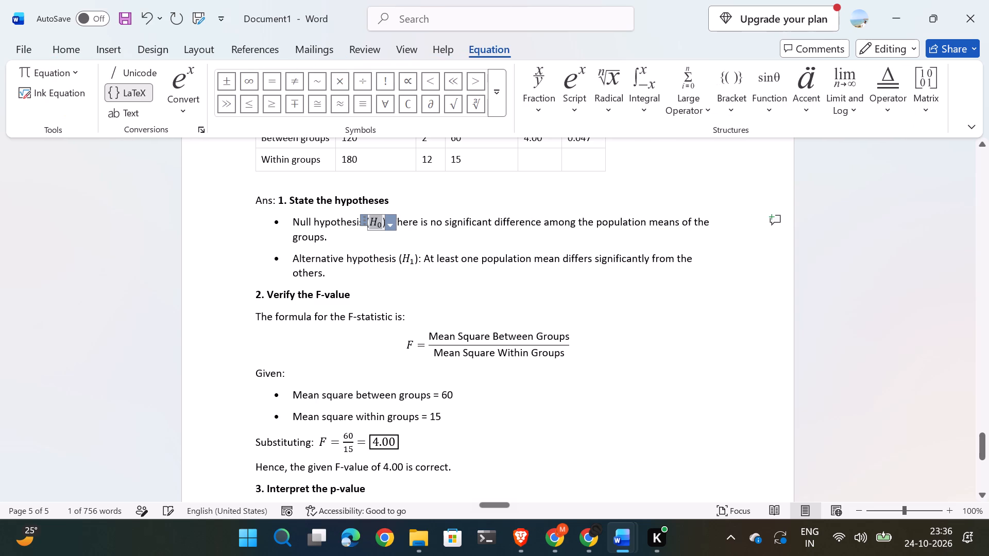
{"action": "left_click", "coordinate": [507, 225]}
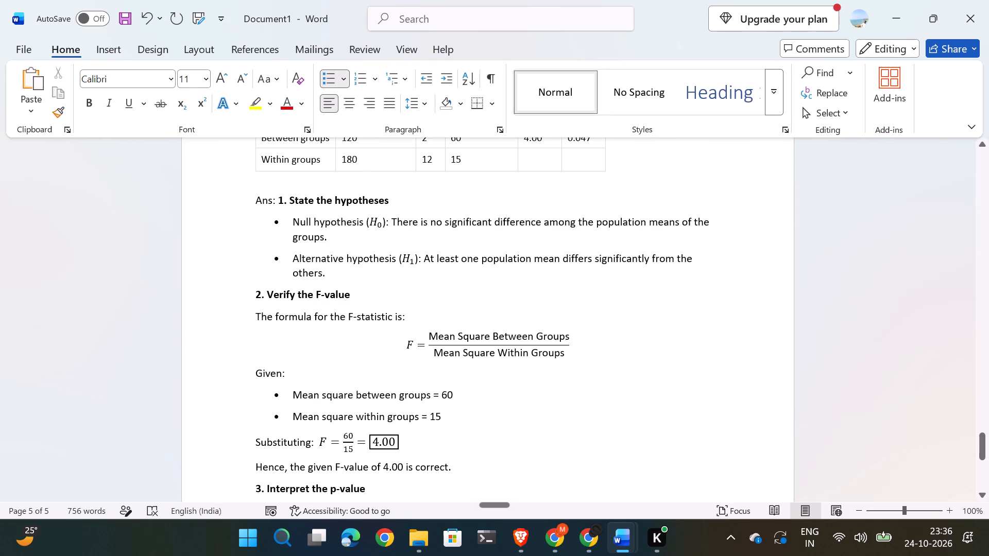
Review the ANOVA question and its formatted answer through the conclusion, and place the cursor after the conclusion's last sentence.
{"action": "scroll", "coordinate": [497, 305], "scroll_direction": "up", "scroll_amount": 3}
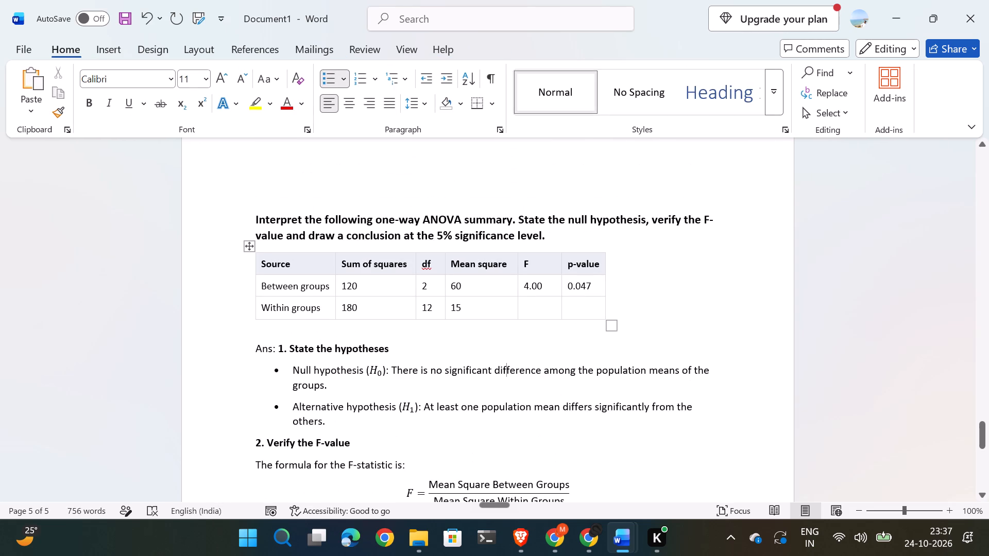
{"action": "scroll", "coordinate": [537, 310], "scroll_direction": "down", "scroll_amount": 6}
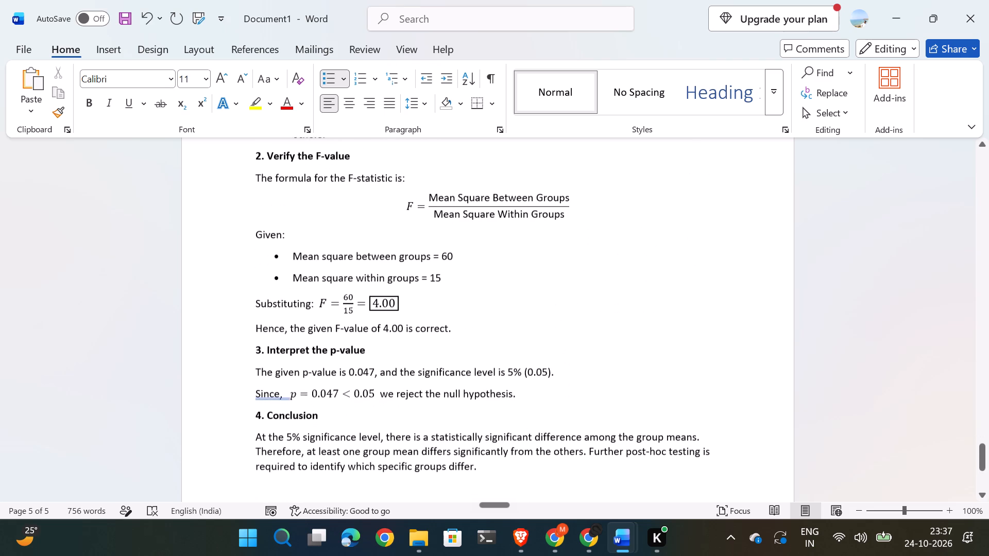
{"action": "scroll", "coordinate": [538, 300], "scroll_direction": "down", "scroll_amount": 1}
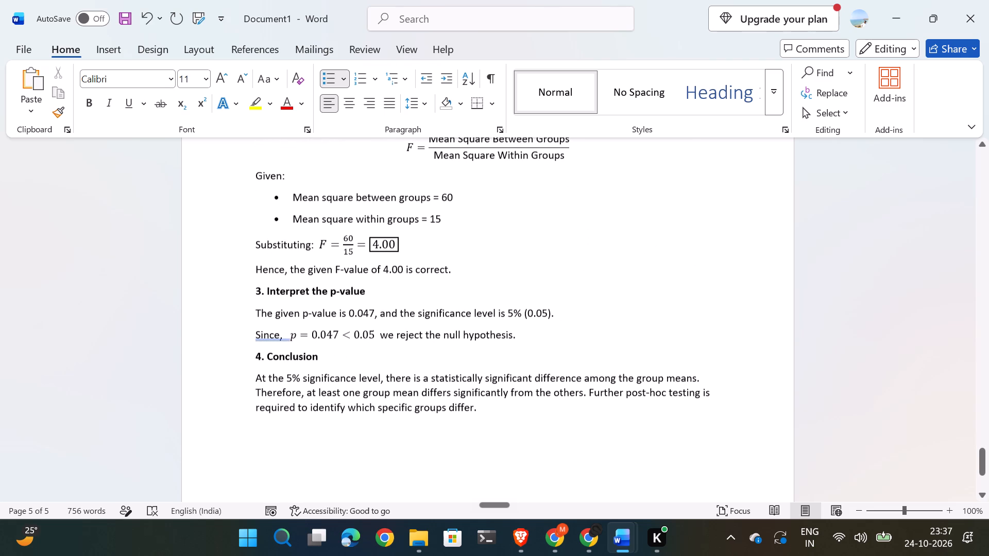
{"action": "scroll", "coordinate": [538, 300], "scroll_direction": "down", "scroll_amount": 2}
{"action": "left_click", "coordinate": [500, 308]}
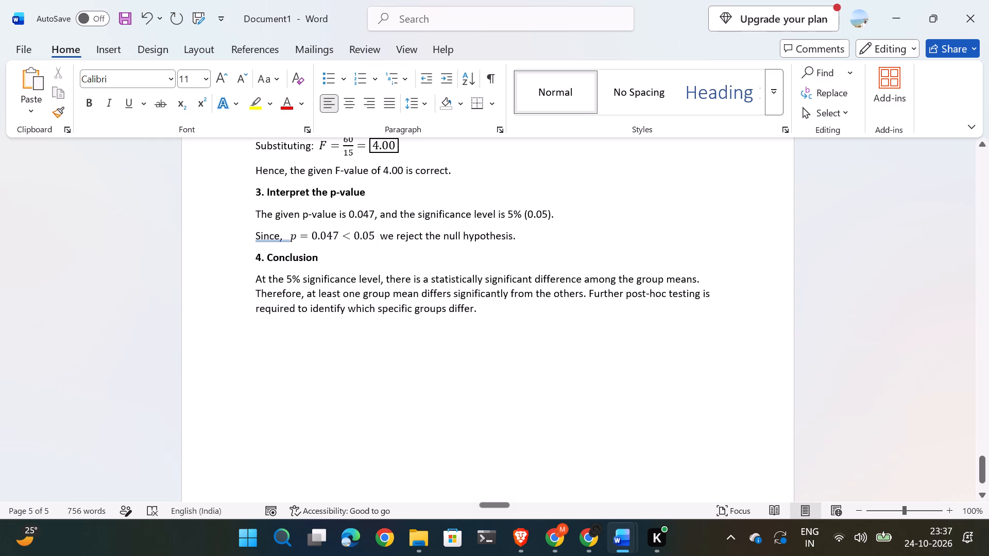
Add two new paragraphs after the conclusion of the one-way ANOVA answer.
{"action": "key", "text": "Return"}
{"action": "key", "text": "Return"}
{"action": "scroll", "coordinate": [519, 329], "scroll_direction": "up", "scroll_amount": 8}
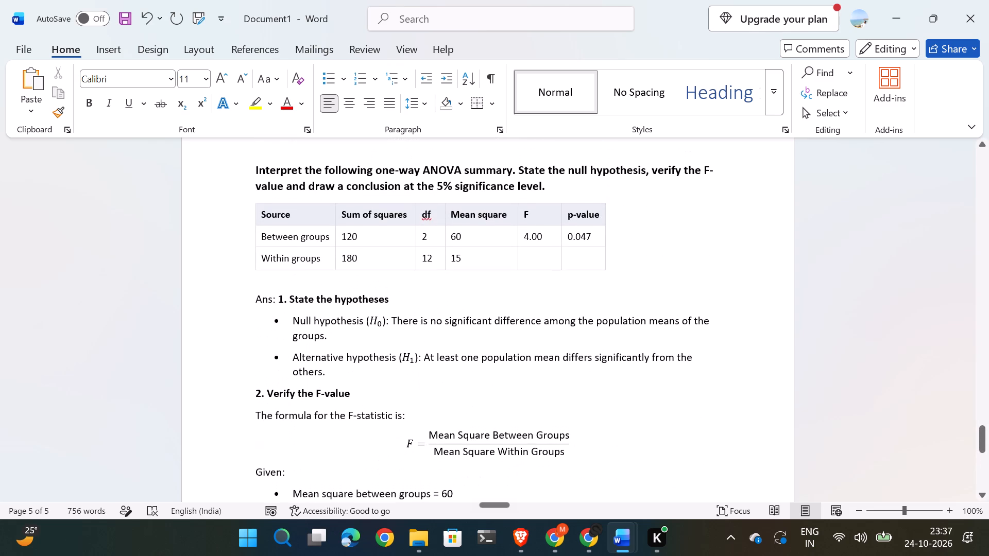
{"action": "scroll", "coordinate": [377, 350], "scroll_direction": "down", "scroll_amount": 6}
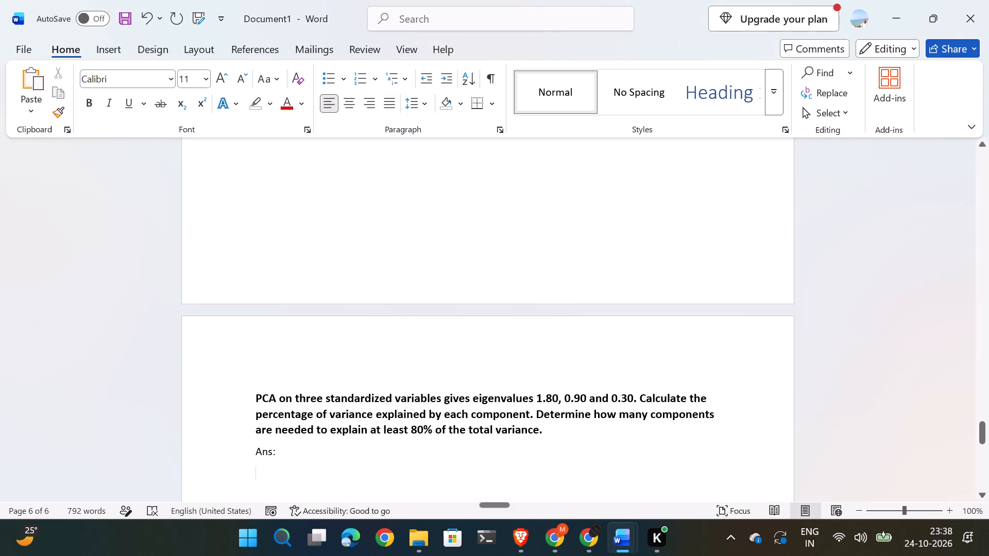
{"action": "key", "text": "ctrl+v"}
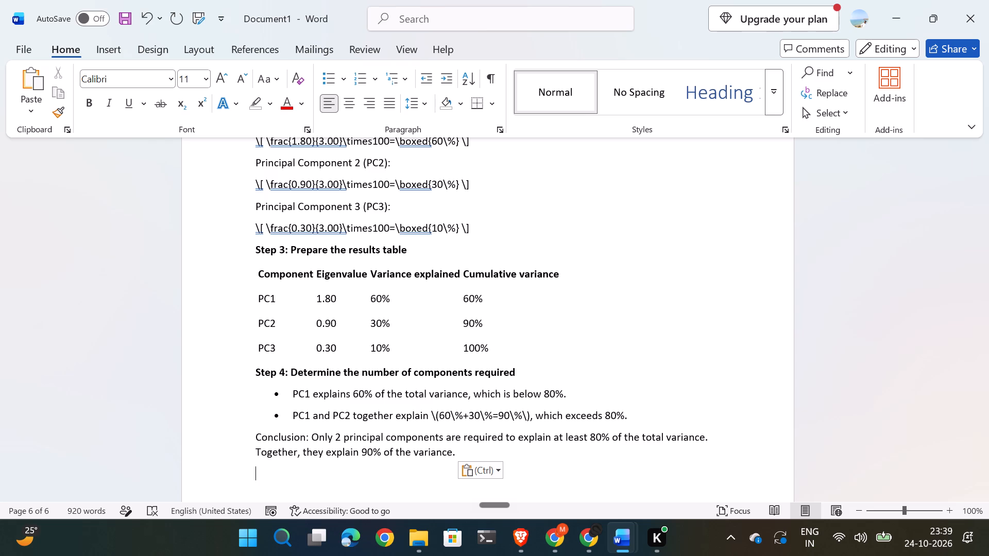
Convert the LaTeX lines for total variance in Step 1 and the variance explained formula in Step 2 into formatted equations.
{"action": "scroll", "coordinate": [559, 372], "scroll_direction": "up", "scroll_amount": 3}
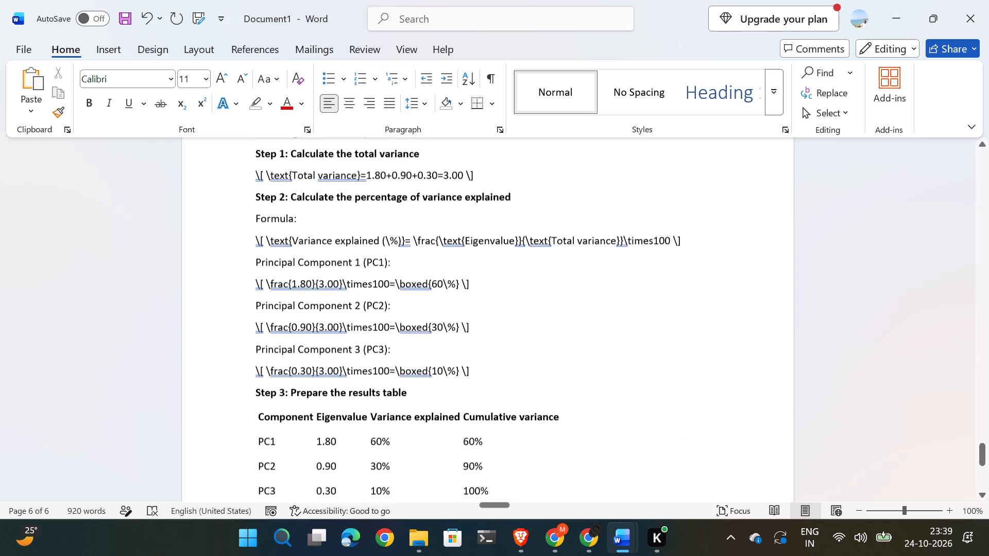
{"action": "scroll", "coordinate": [559, 372], "scroll_direction": "up", "scroll_amount": 3}
{"action": "left_click_drag", "start_coordinate": [484, 325], "coordinate": [417, 325]}
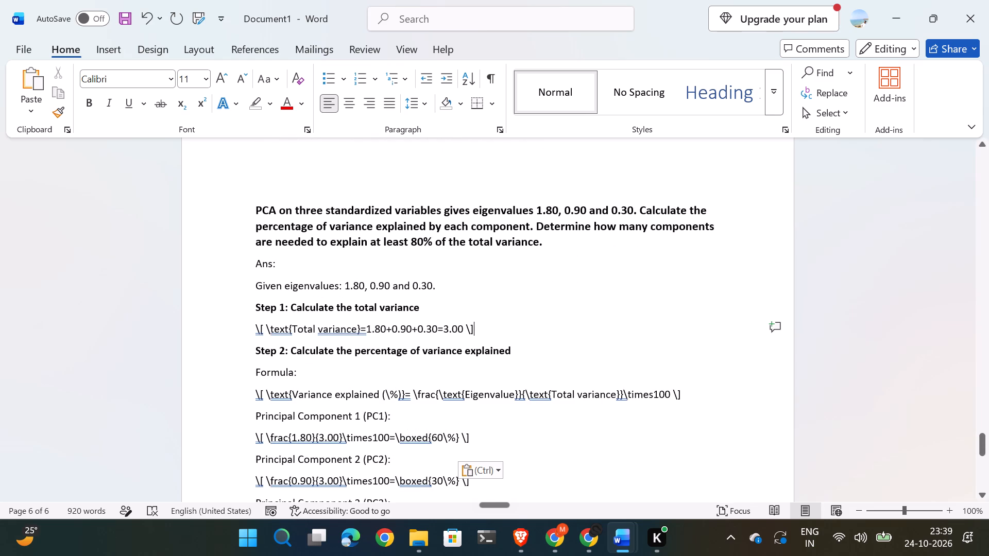
{"action": "left_click_drag", "start_coordinate": [417, 325], "coordinate": [246, 329]}
{"action": "key", "text": "alt+equal"}
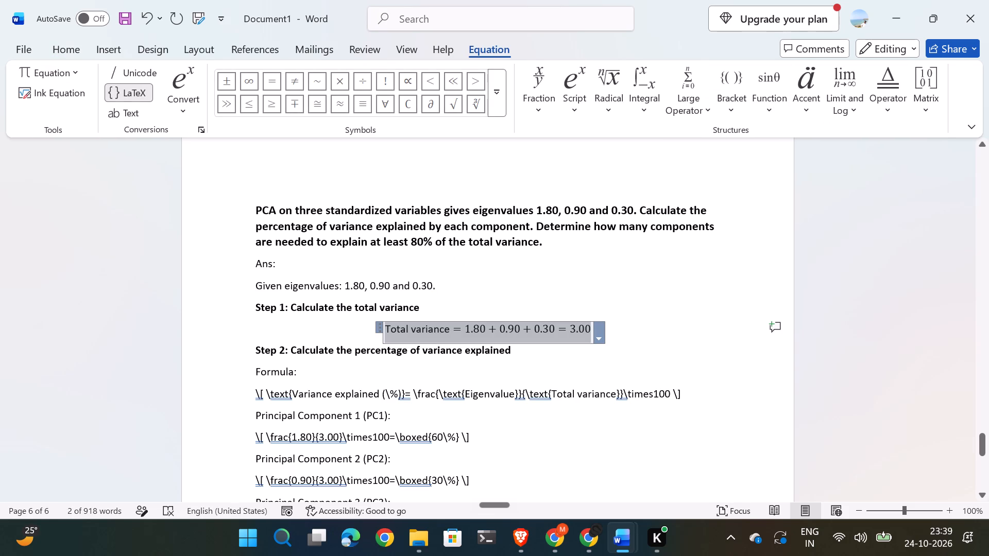
{"action": "left_click_drag", "start_coordinate": [694, 394], "coordinate": [166, 387]}
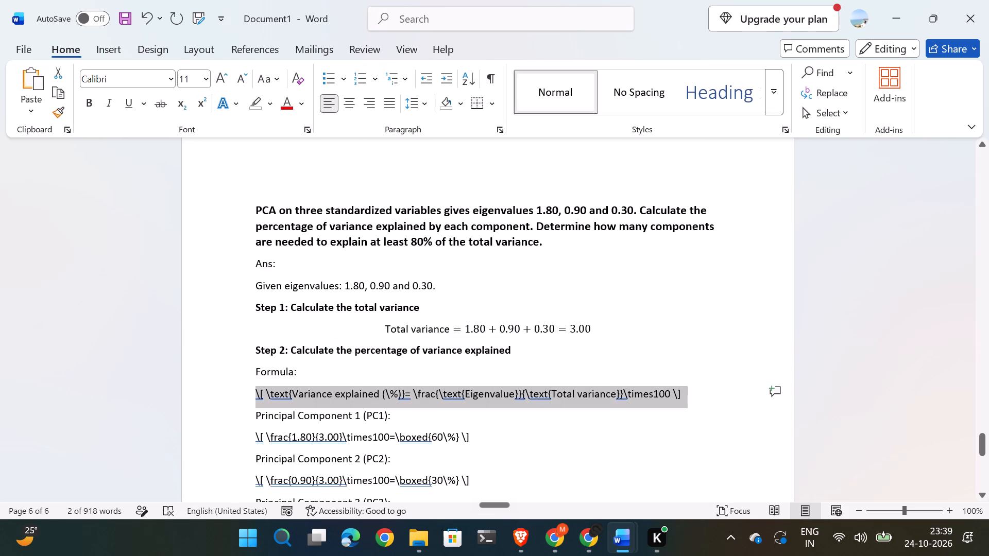
{"action": "key", "text": "alt+equal"}
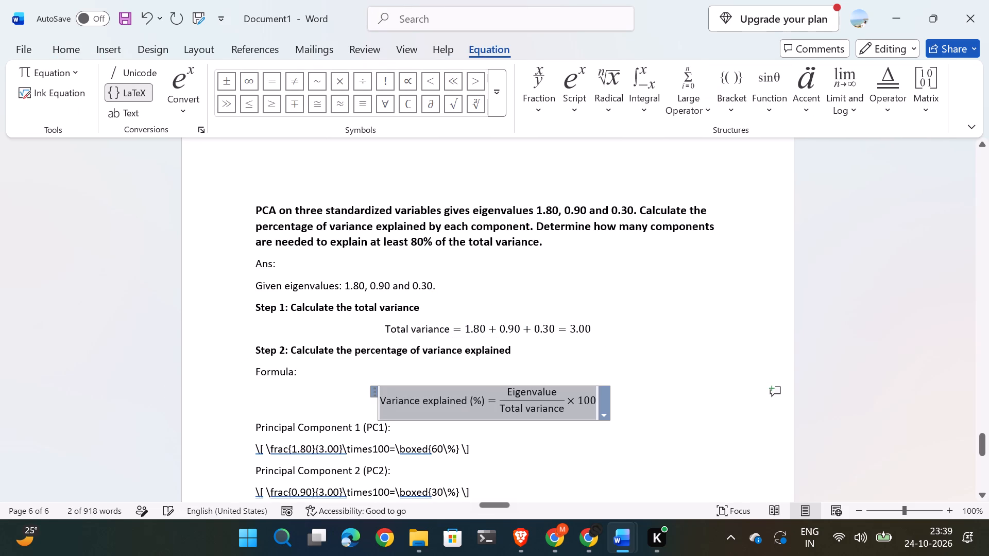
Convert the LaTeX calculations under Principal Component 1 (PC1) and Principal Component 2 (PC2) into formatted equations.
{"action": "left_click_drag", "start_coordinate": [483, 447], "coordinate": [147, 448]}
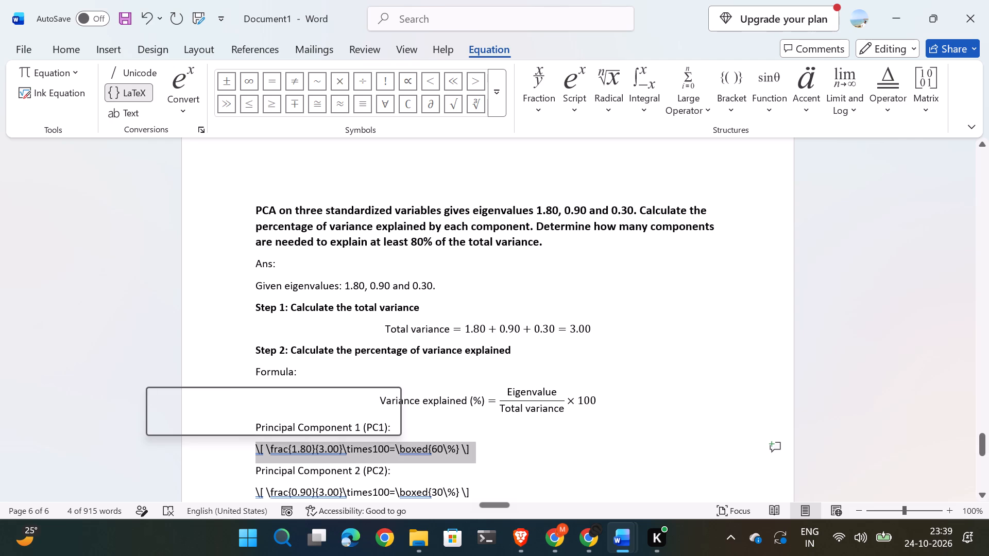
{"action": "key", "text": "alt+equal"}
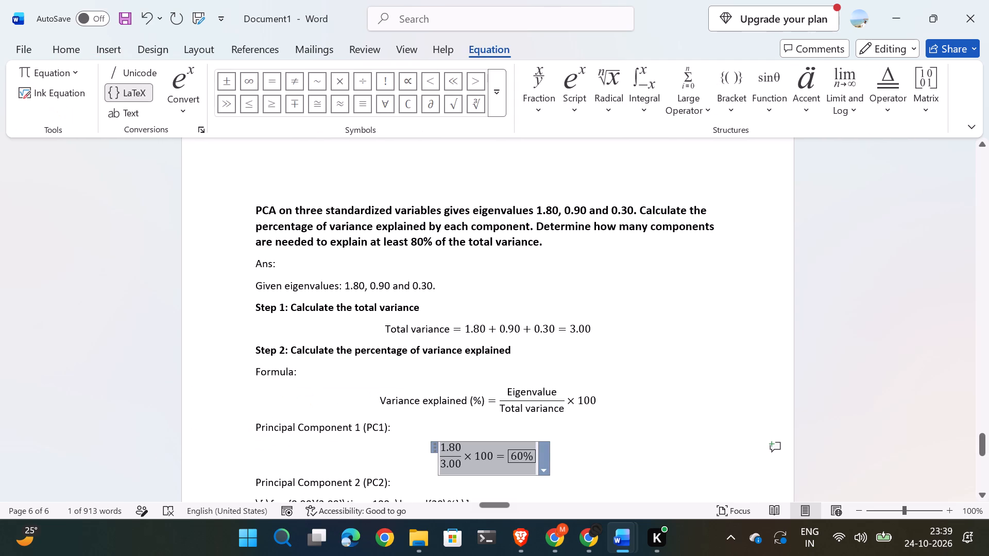
{"action": "scroll", "coordinate": [361, 384], "scroll_direction": "down", "scroll_amount": 3}
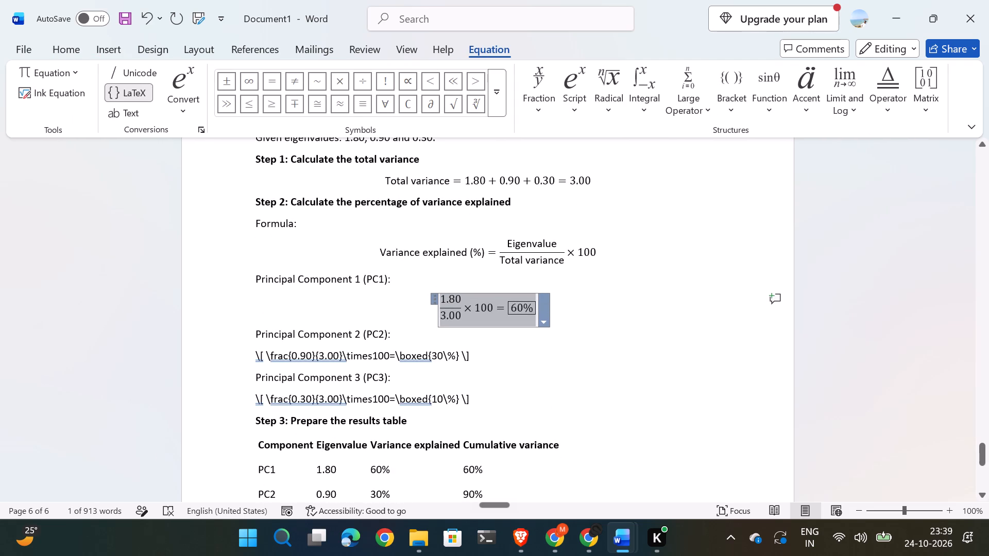
{"action": "left_click_drag", "start_coordinate": [479, 356], "coordinate": [236, 350]}
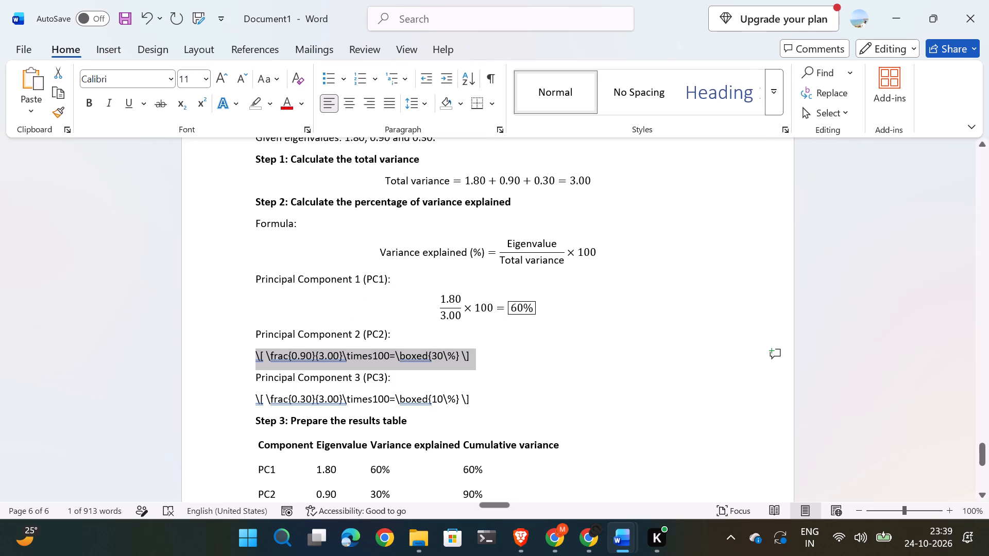
{"action": "key", "text": "alt+equal"}
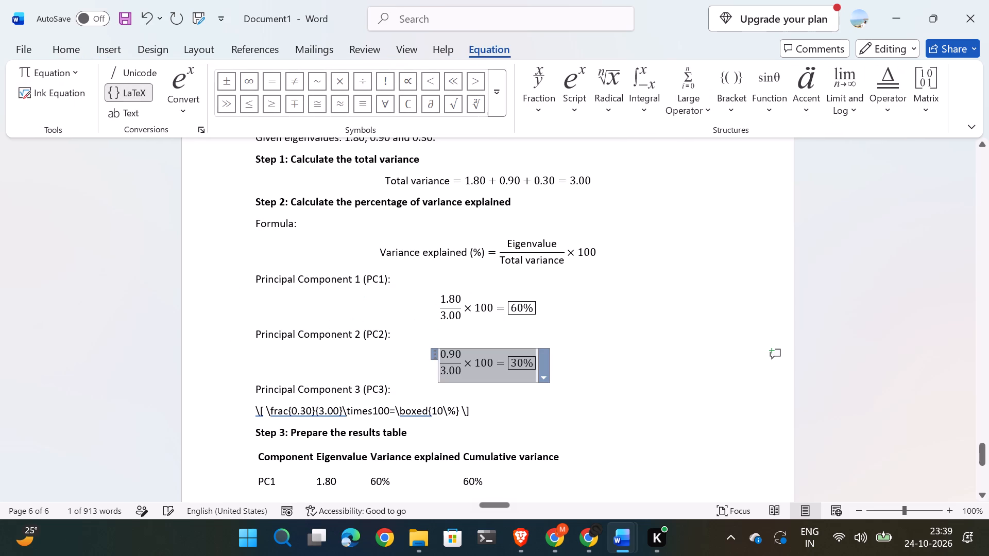
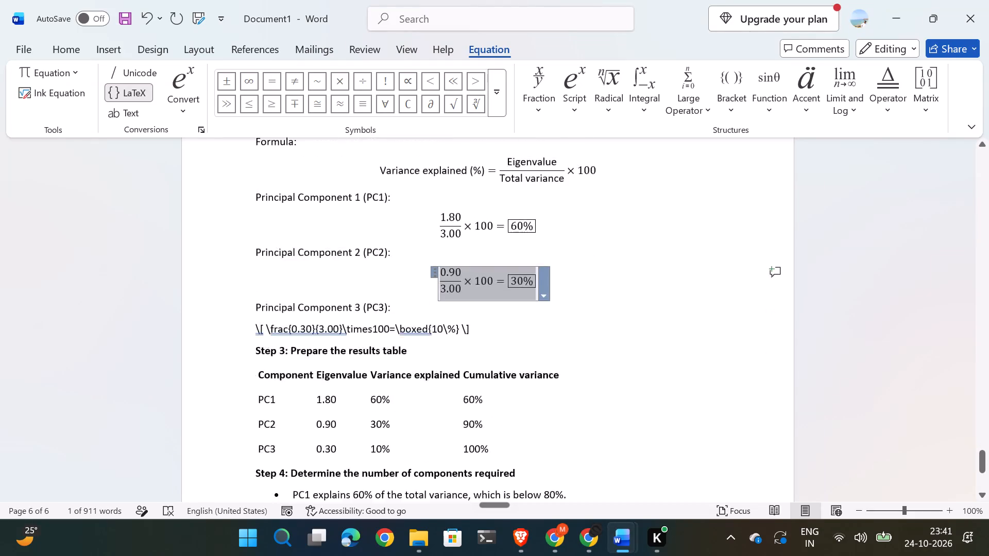
Convert the LaTeX calculation under Principal Component 3 (PC3) into a formatted equation.
{"action": "left_click_drag", "start_coordinate": [479, 261], "coordinate": [207, 257]}
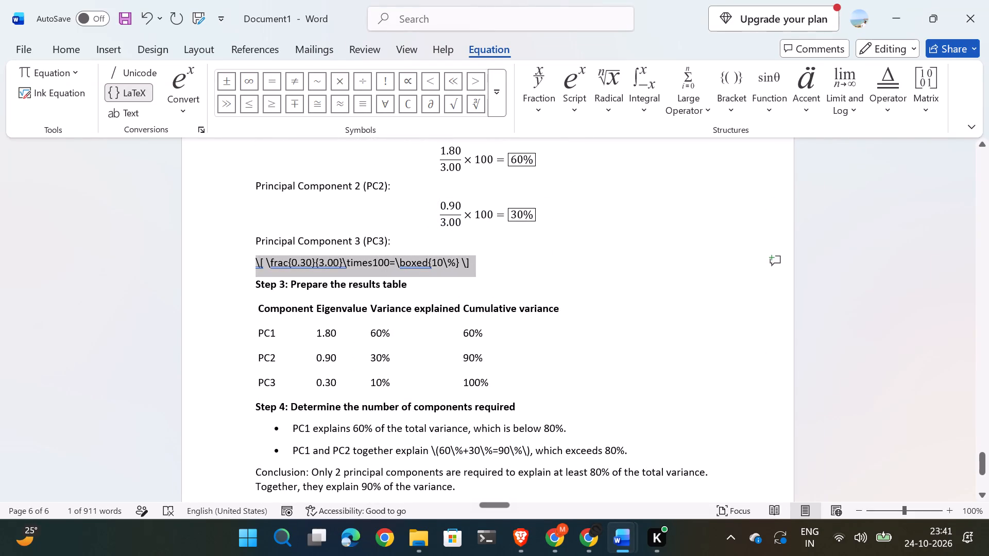
{"action": "left_click_drag", "start_coordinate": [207, 257], "coordinate": [206, 257]}
{"action": "key", "text": "alt+equal"}
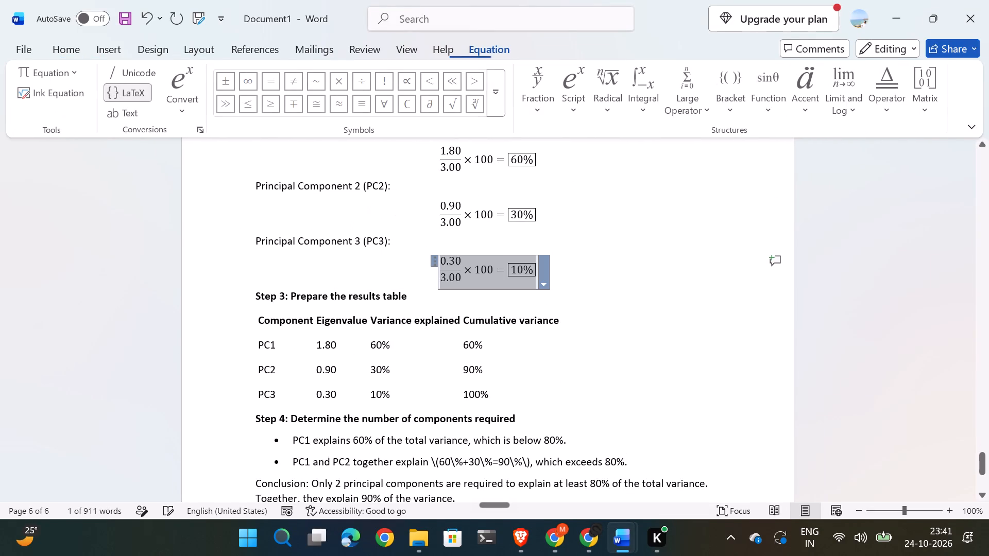
Apply the plain grid table style, with borders around every cell, to the Step 3 results table.
{"action": "left_click", "coordinate": [248, 302]}
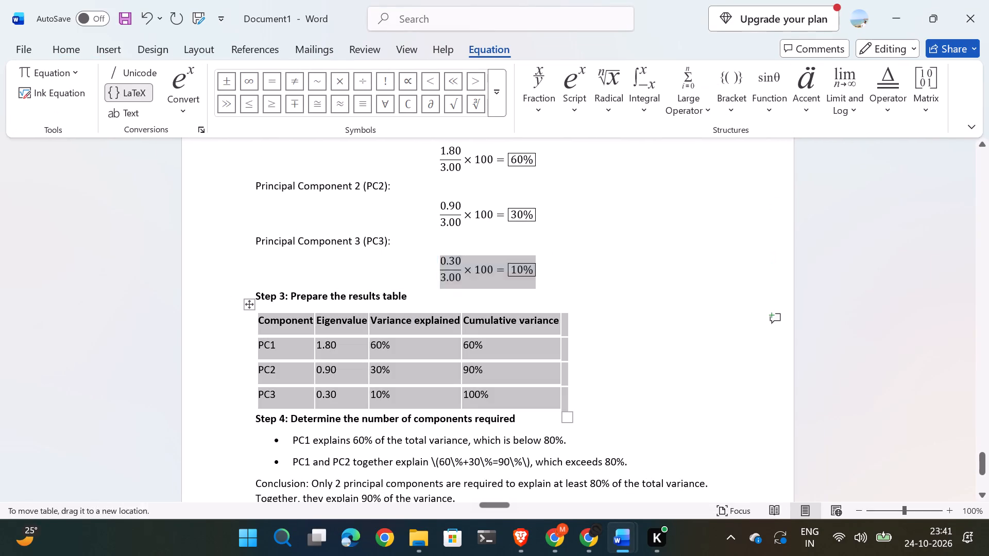
{"action": "left_click", "coordinate": [108, 43]}
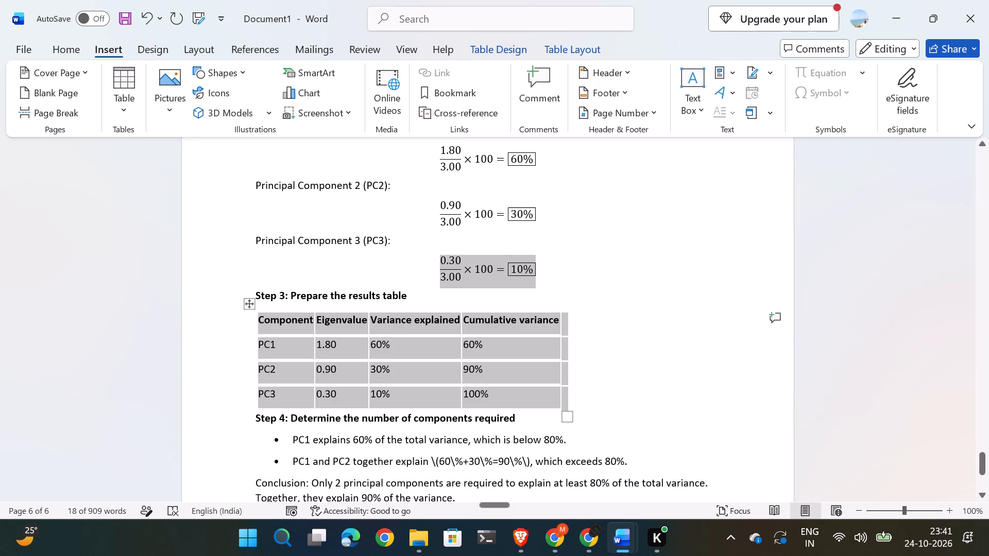
{"action": "left_click", "coordinate": [486, 46]}
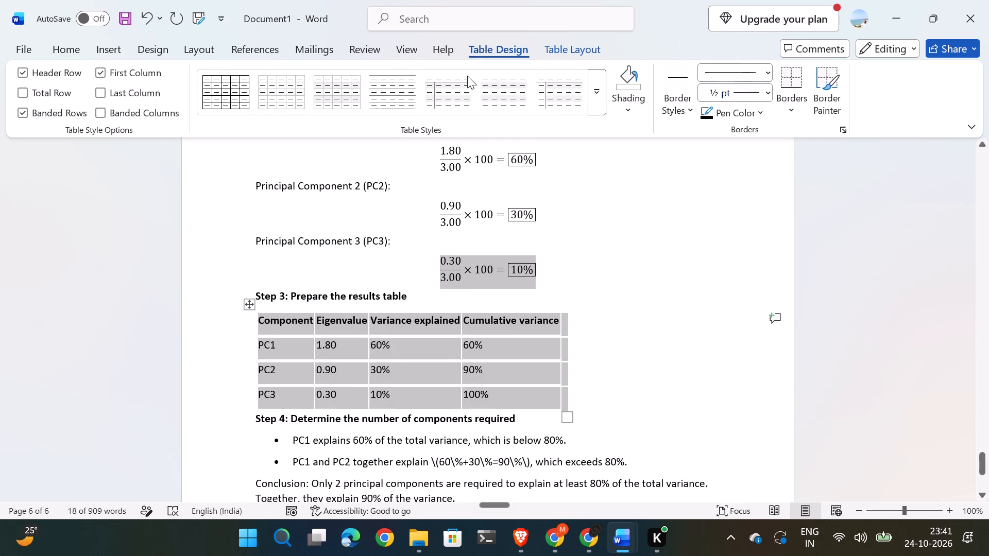
{"action": "left_click", "coordinate": [230, 92]}
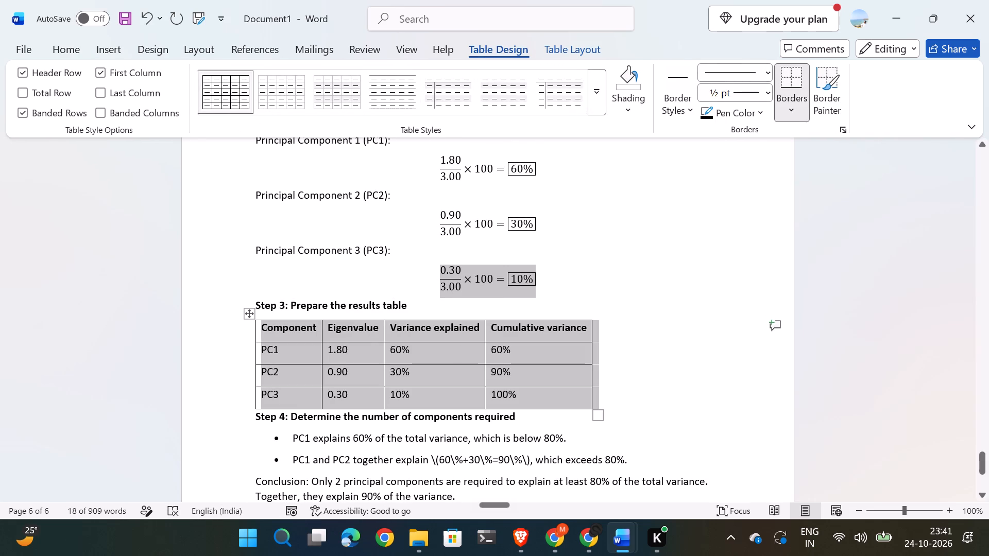
Convert the inline LaTeX expression 60%+30%=90% in the second bullet of Step 4 into a formatted equation.
{"action": "scroll", "coordinate": [499, 266], "scroll_direction": "down", "scroll_amount": 3}
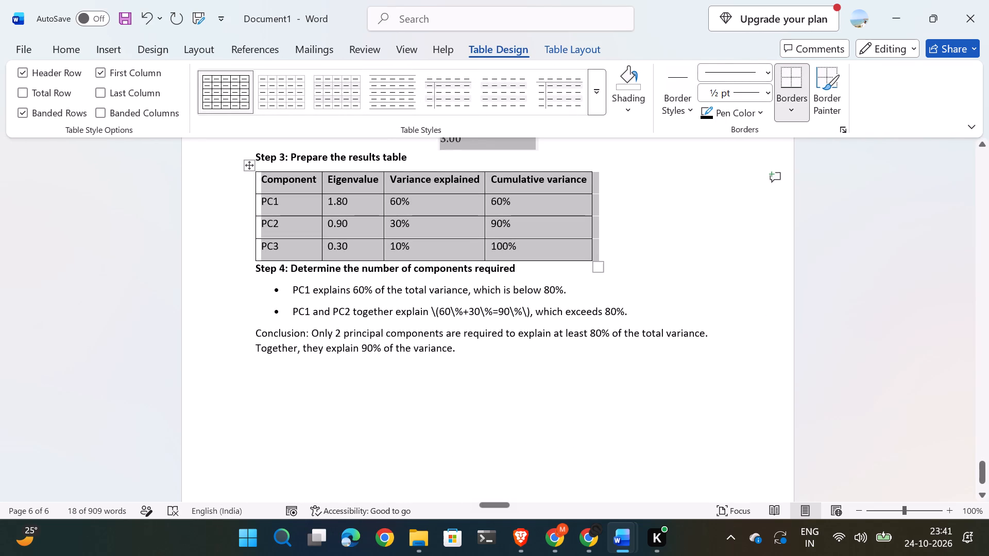
{"action": "left_click_drag", "start_coordinate": [528, 312], "coordinate": [463, 312]}
{"action": "left_click_drag", "start_coordinate": [539, 316], "coordinate": [534, 316]}
{"action": "left_click", "coordinate": [529, 315]}
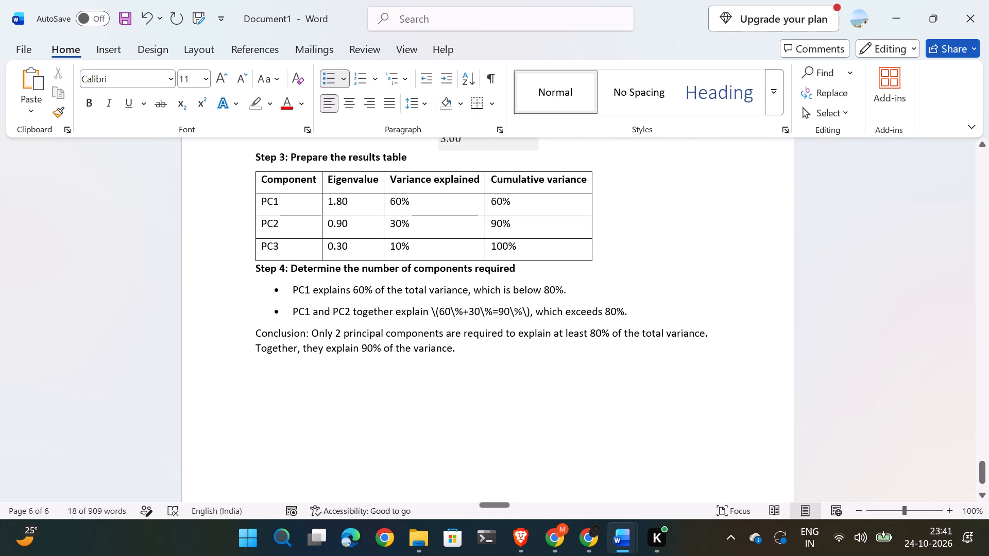
{"action": "key", "text": "shift+Left"}
{"action": "key", "text": "shift+Left"}
{"action": "key", "text": "shift+Left"}
{"action": "key", "text": "shift+Left"}
{"action": "key", "text": "shift+Left"}
{"action": "key", "text": "shift+Left"}
{"action": "key", "text": "shift+Left"}
{"action": "key", "text": "shift+Left"}
{"action": "key", "text": "shift+Left"}
{"action": "key", "text": "shift+Left"}
{"action": "key", "text": "shift+Left"}
{"action": "key", "text": "shift+Left"}
{"action": "key", "text": "shift+Left"}
{"action": "key", "text": "shift+Left"}
{"action": "key", "text": "shift+Left"}
{"action": "key", "text": "shift+Left"}
{"action": "key", "text": "shift+Left"}
{"action": "key", "text": "shift+Left"}
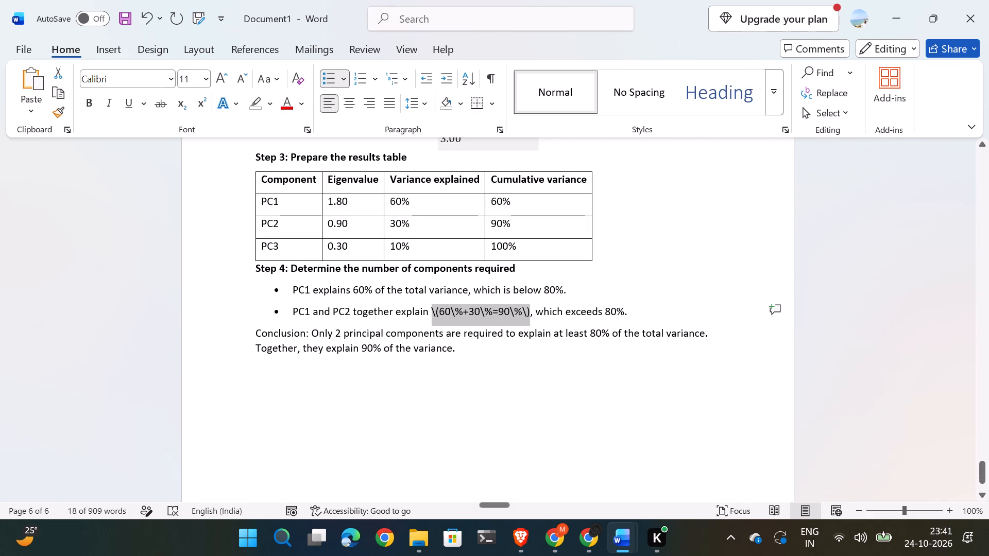
{"action": "key", "text": "alt+equal"}
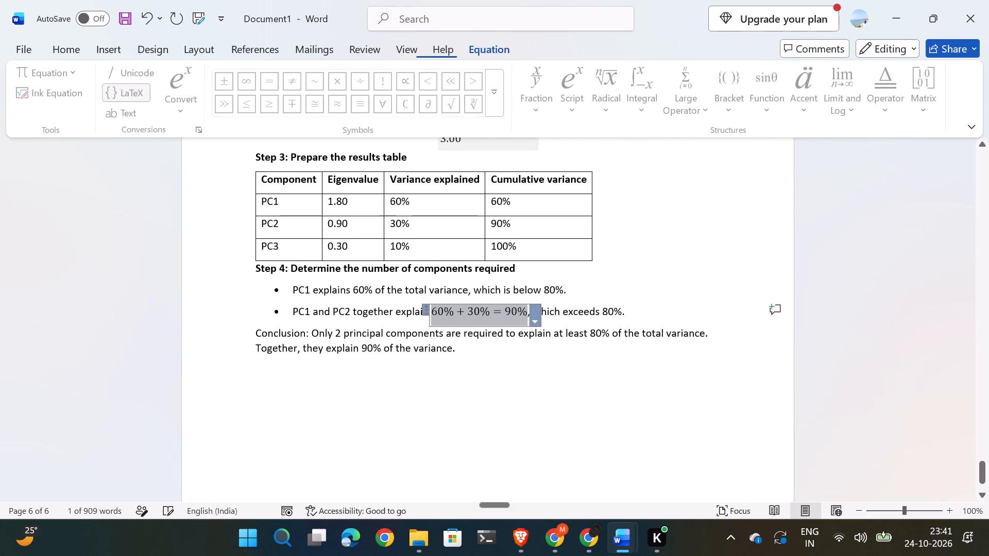
{"action": "left_click", "coordinate": [600, 336]}
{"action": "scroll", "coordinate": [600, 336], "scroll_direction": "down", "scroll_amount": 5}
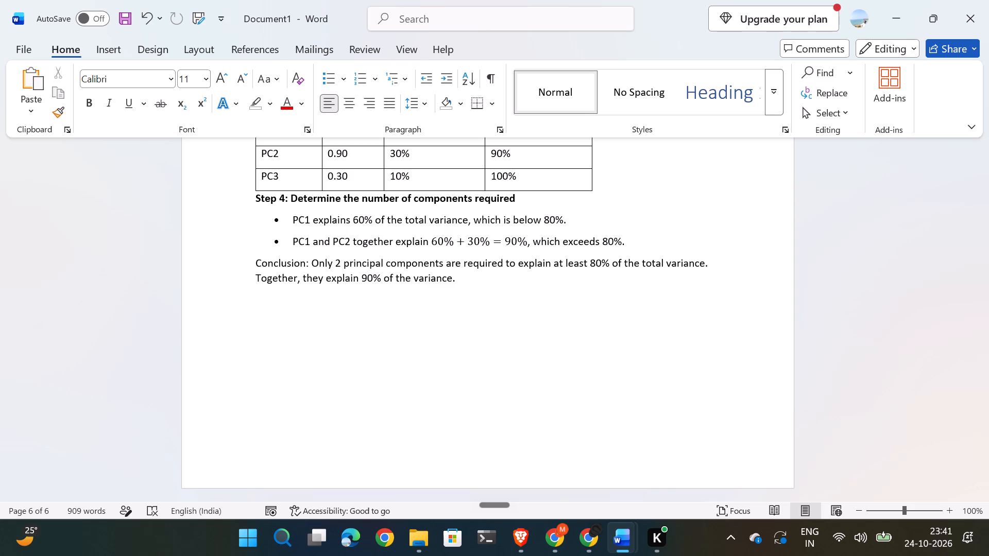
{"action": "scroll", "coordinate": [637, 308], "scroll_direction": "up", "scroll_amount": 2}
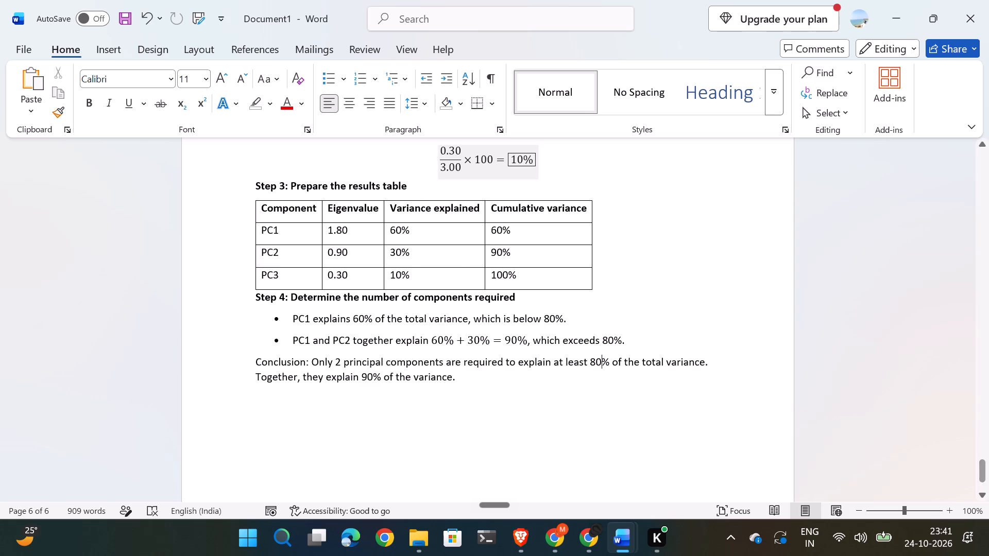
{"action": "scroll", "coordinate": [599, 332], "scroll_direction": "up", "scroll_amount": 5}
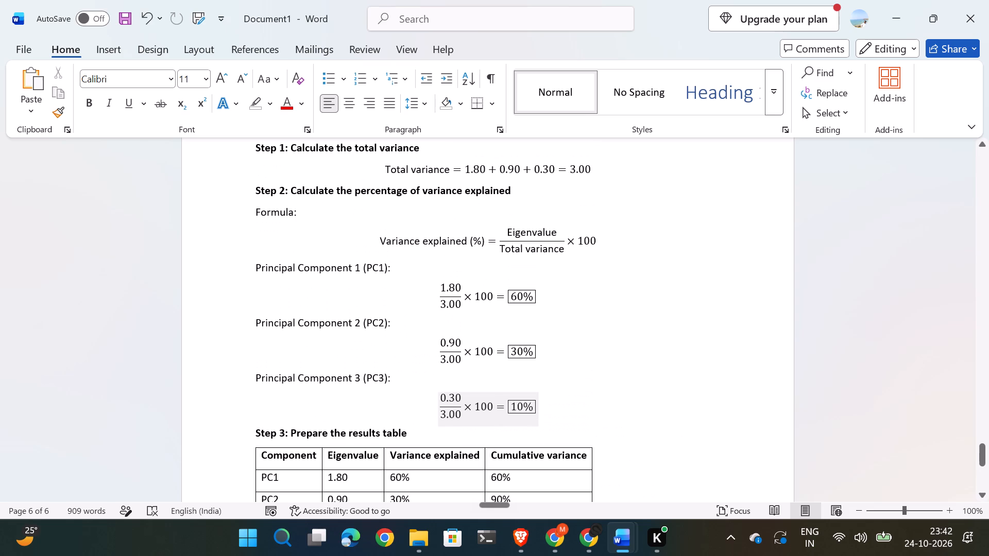
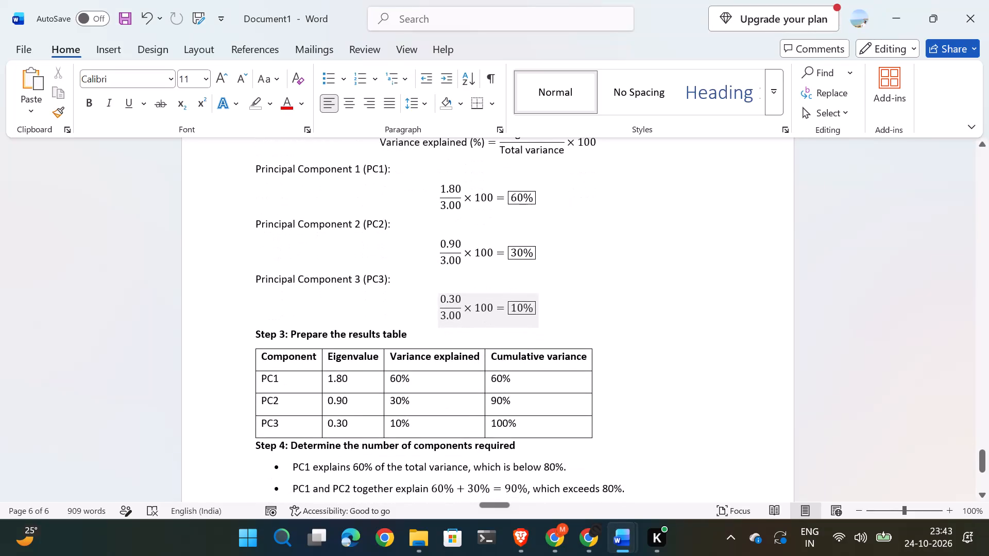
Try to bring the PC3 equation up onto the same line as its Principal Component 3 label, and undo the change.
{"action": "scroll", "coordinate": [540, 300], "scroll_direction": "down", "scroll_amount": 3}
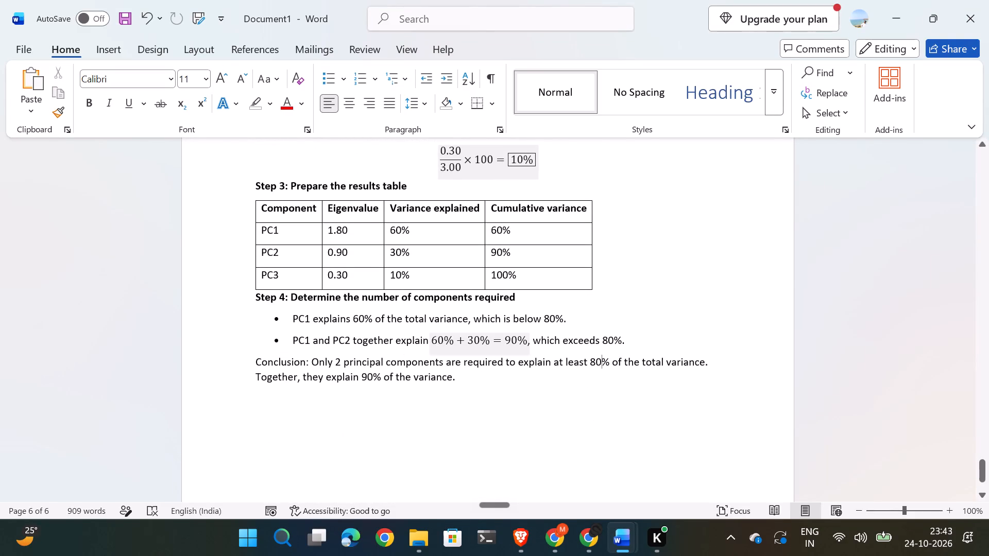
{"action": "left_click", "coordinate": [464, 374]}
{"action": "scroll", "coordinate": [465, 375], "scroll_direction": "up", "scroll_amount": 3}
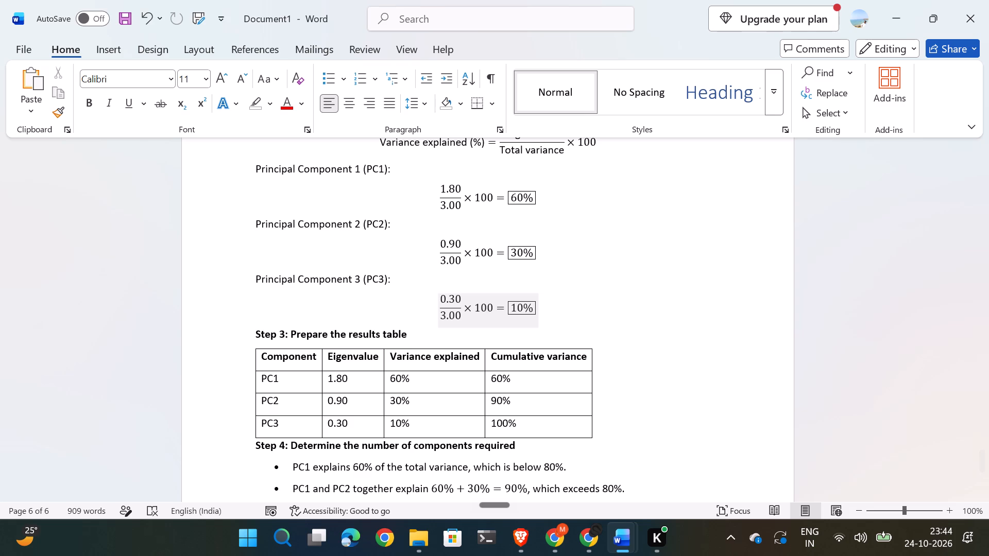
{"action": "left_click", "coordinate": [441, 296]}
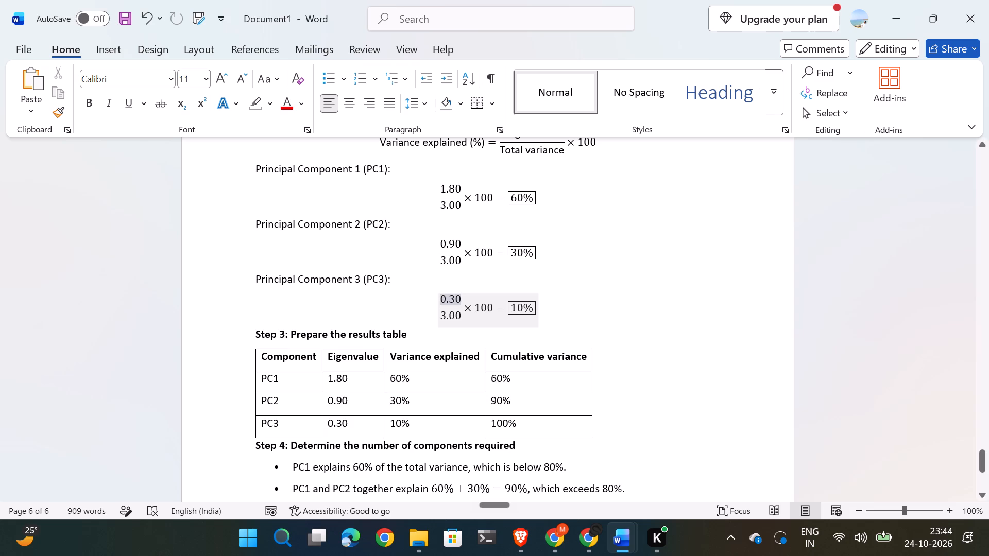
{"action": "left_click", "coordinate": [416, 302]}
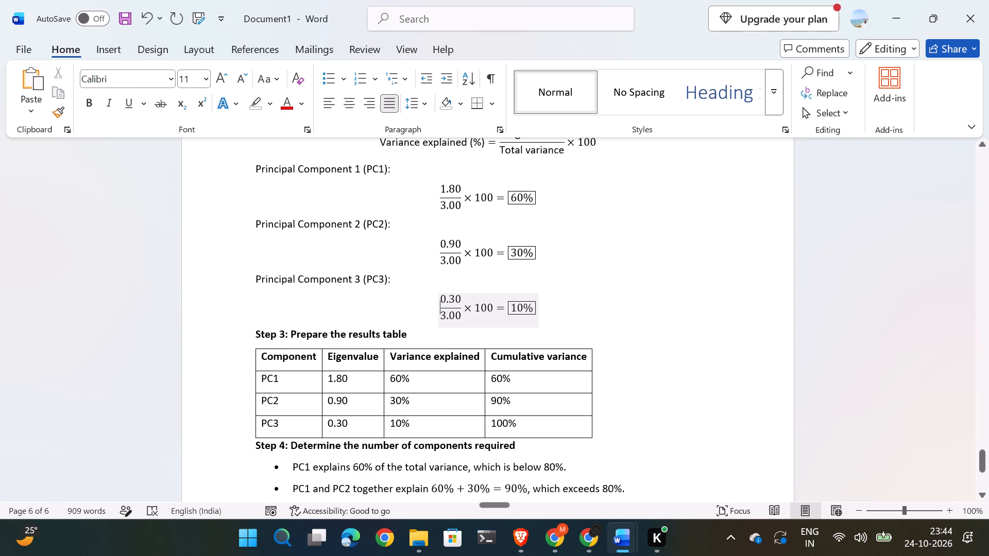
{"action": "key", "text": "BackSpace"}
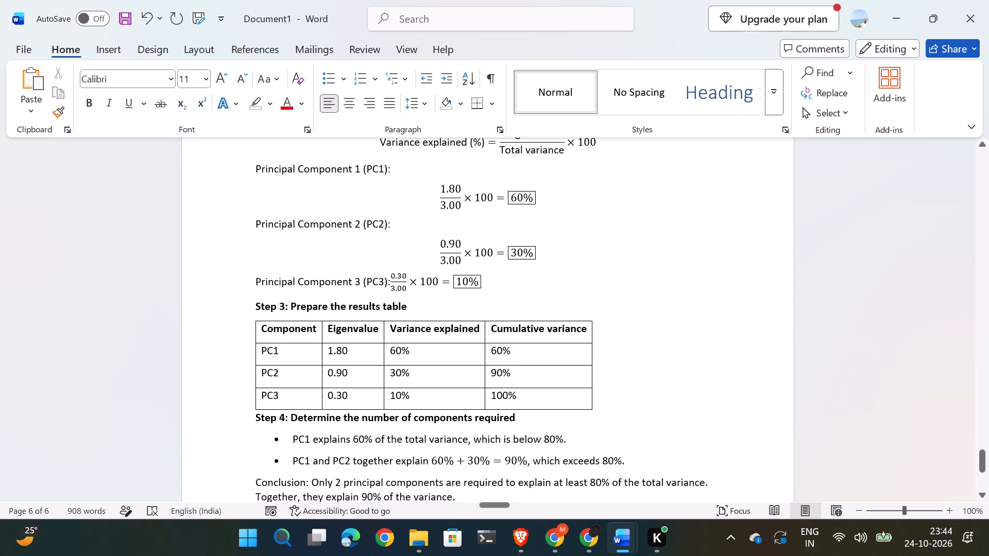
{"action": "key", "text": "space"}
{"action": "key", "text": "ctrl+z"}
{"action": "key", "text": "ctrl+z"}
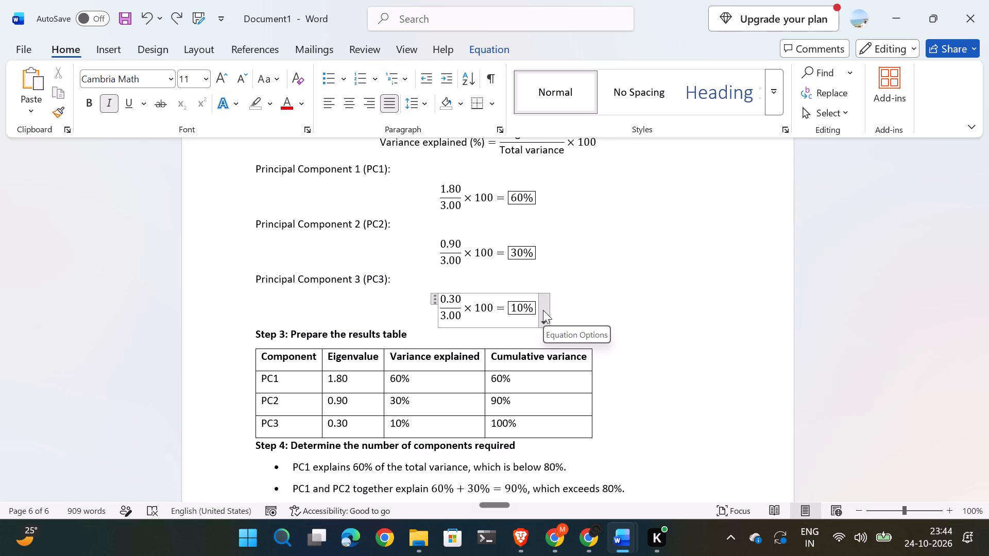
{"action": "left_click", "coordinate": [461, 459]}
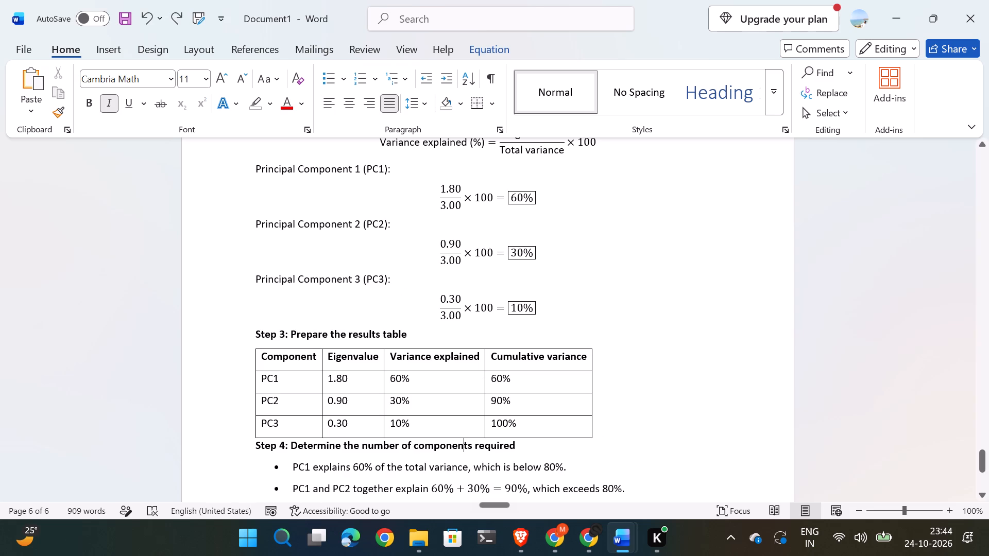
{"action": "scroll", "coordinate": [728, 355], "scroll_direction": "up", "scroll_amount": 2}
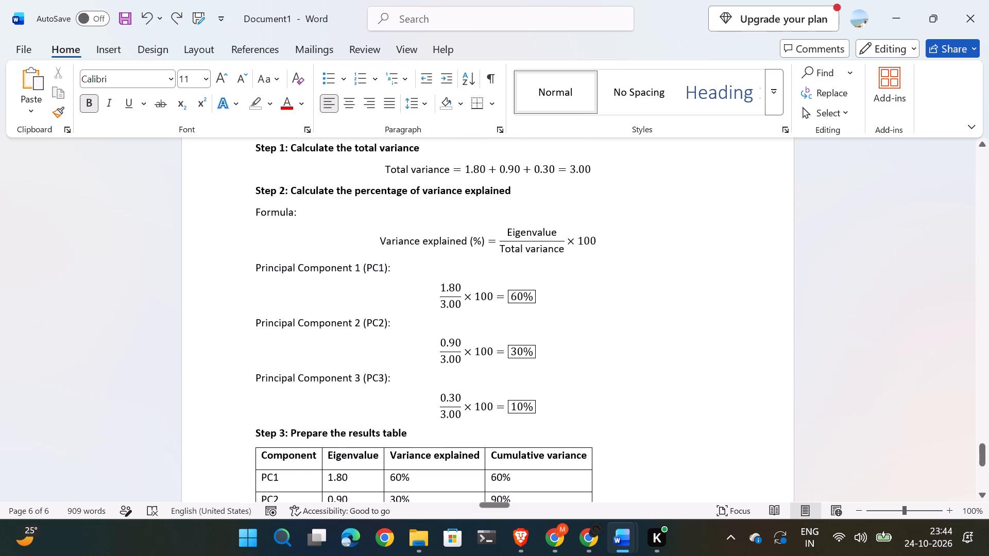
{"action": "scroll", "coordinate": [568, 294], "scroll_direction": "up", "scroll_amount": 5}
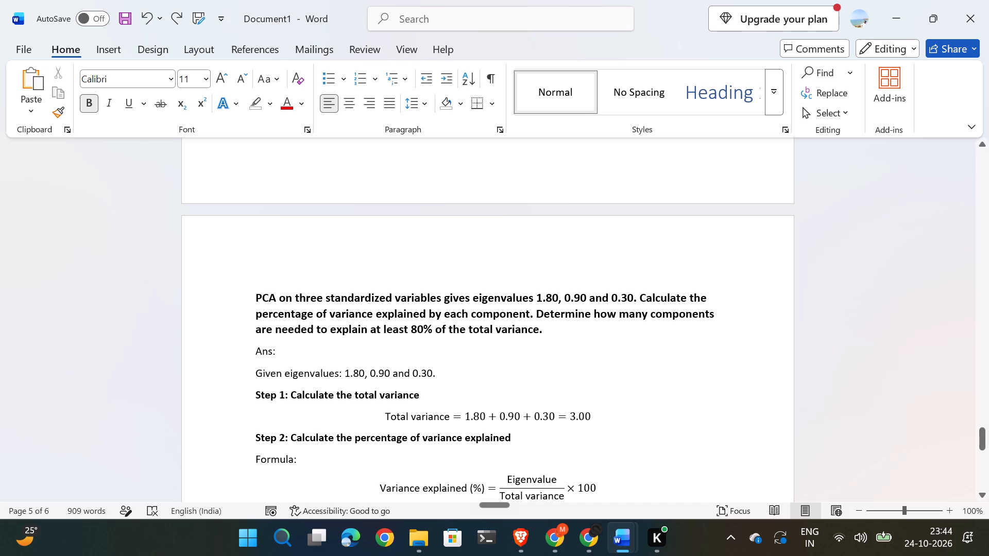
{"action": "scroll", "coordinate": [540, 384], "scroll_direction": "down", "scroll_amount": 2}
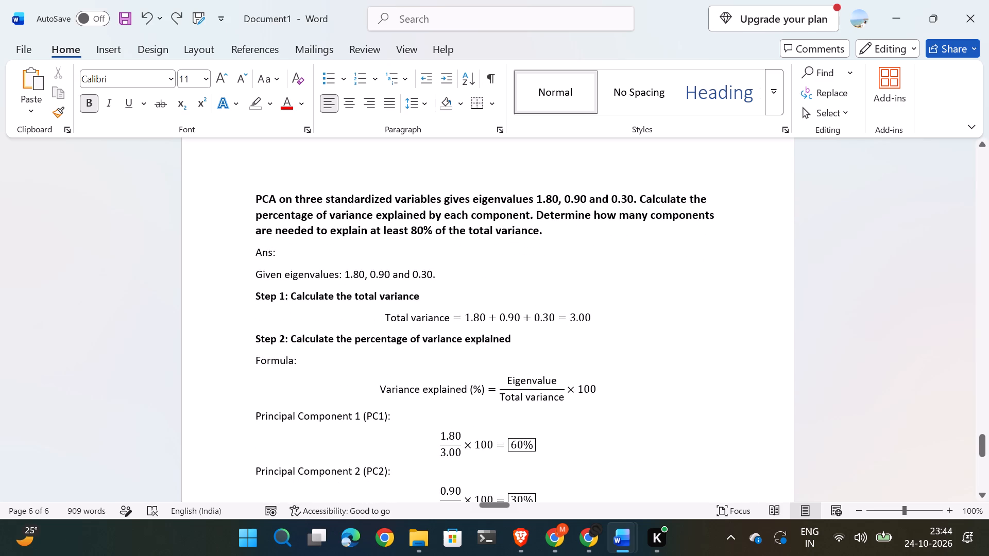
Switch to Chrome, search Google for ravi dahiya and look through the results.
{"action": "left_click", "coordinate": [601, 550]}
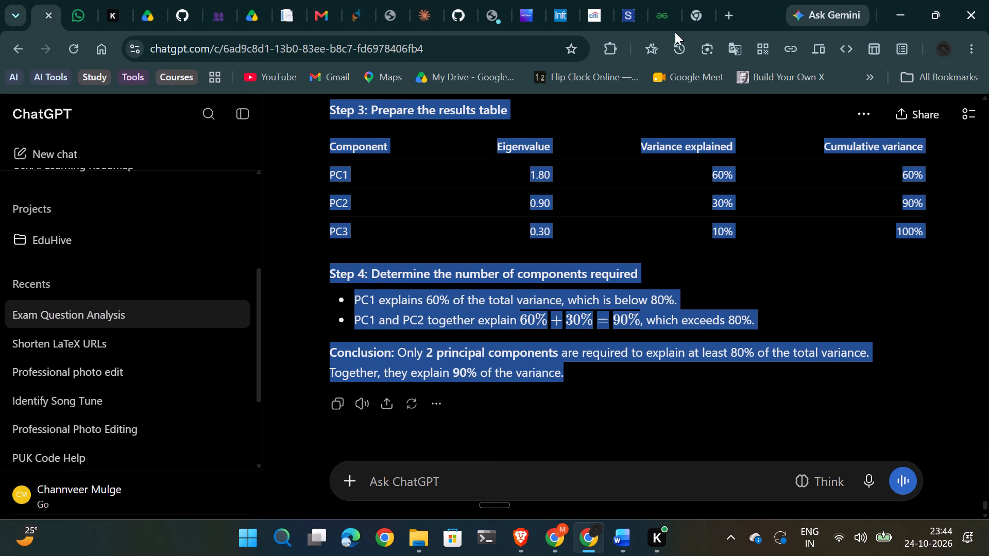
{"action": "left_click", "coordinate": [688, 16]}
{"action": "left_click", "coordinate": [364, 314]}
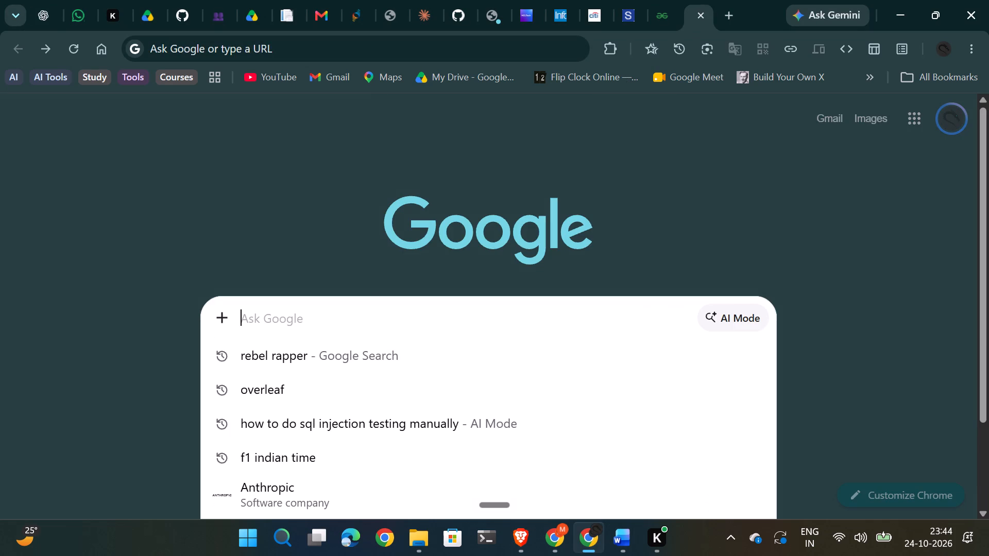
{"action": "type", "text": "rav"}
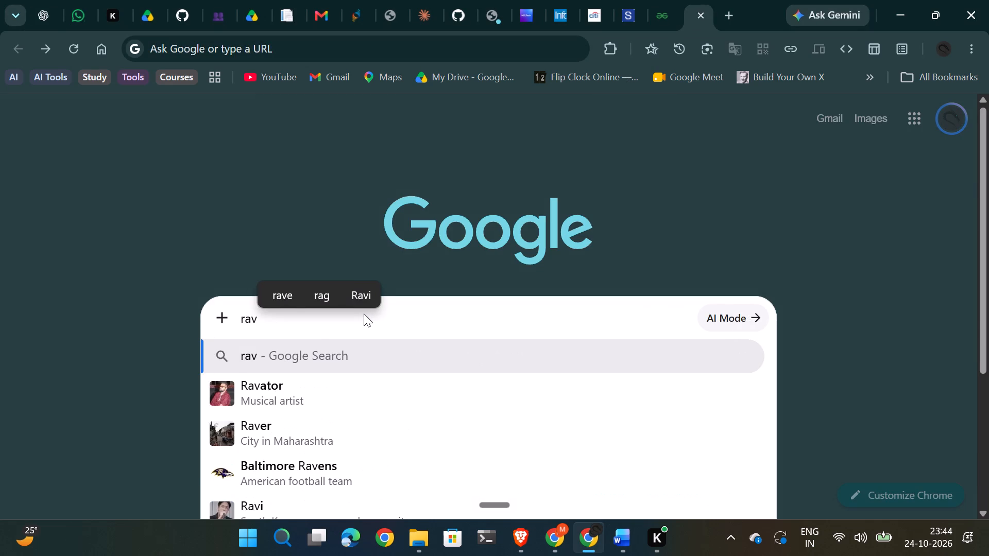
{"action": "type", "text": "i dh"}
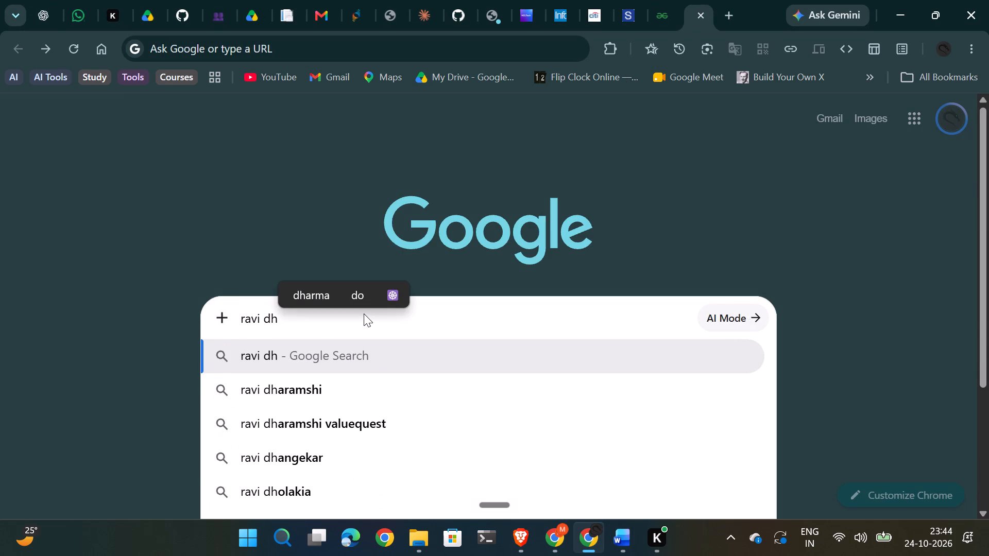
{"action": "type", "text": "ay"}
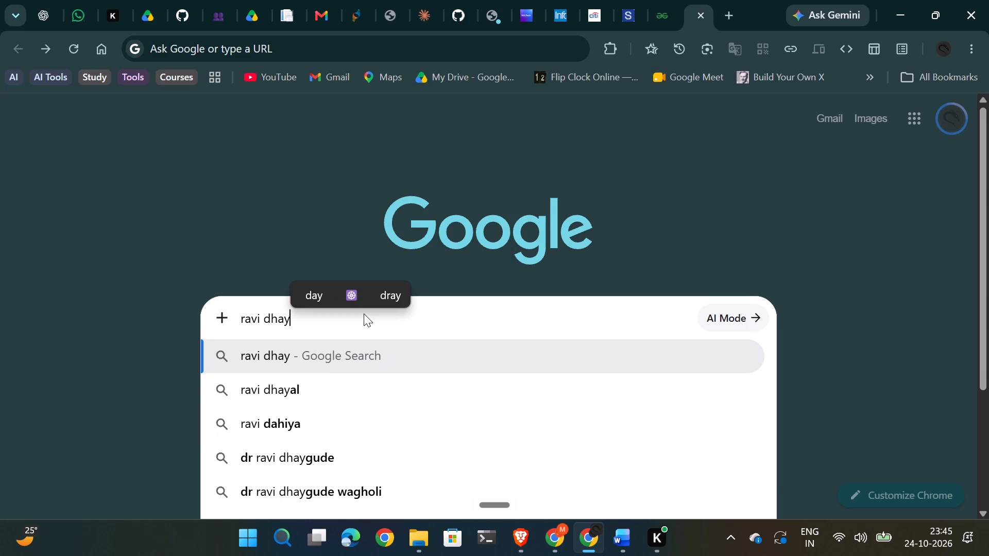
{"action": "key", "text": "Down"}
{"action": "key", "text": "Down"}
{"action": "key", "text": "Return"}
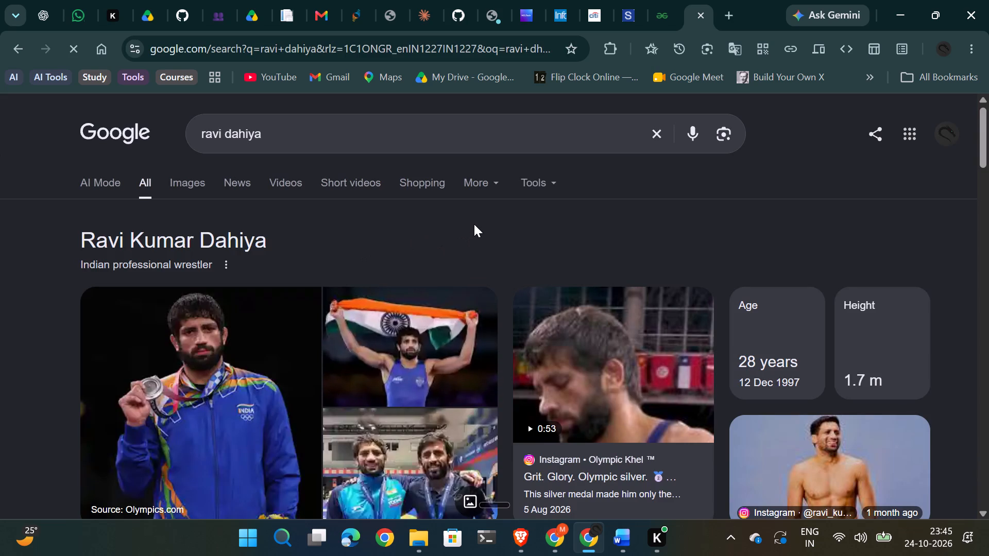
{"action": "scroll", "coordinate": [486, 218], "scroll_direction": "down", "scroll_amount": 1}
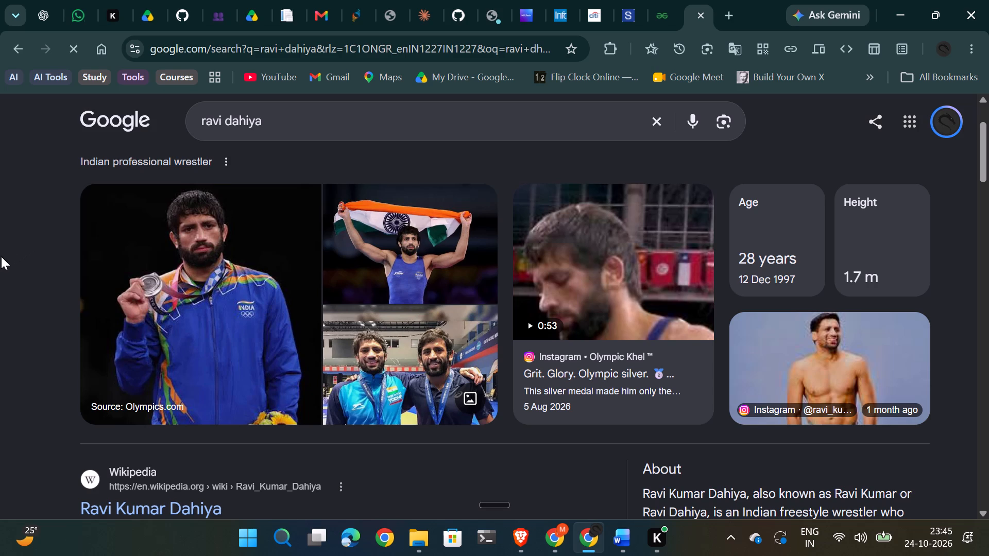
{"action": "scroll", "coordinate": [0, 249], "scroll_direction": "down", "scroll_amount": 1}
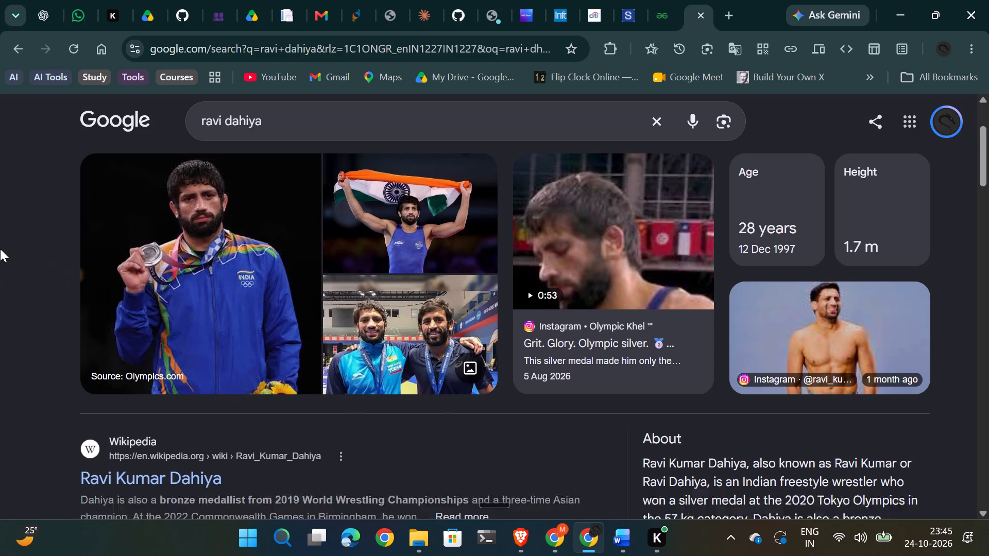
{"action": "scroll", "coordinate": [0, 249], "scroll_direction": "down", "scroll_amount": 1}
{"action": "scroll", "coordinate": [101, 244], "scroll_direction": "up", "scroll_amount": 4}
{"action": "left_click", "coordinate": [105, 244]}
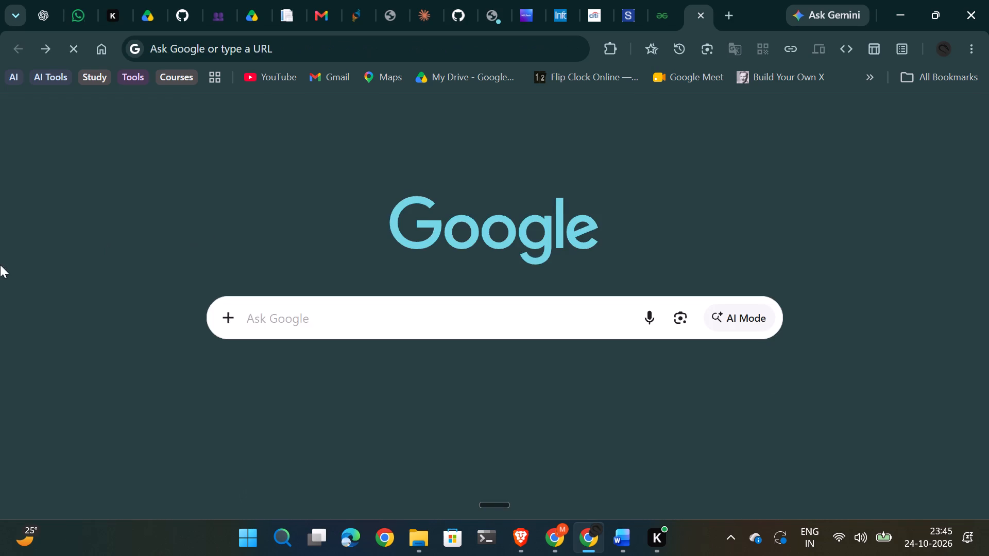
Leave the search through the ChatGPT conversation and switch back to the Document1 window in Word.
{"action": "left_click", "coordinate": [49, 4]}
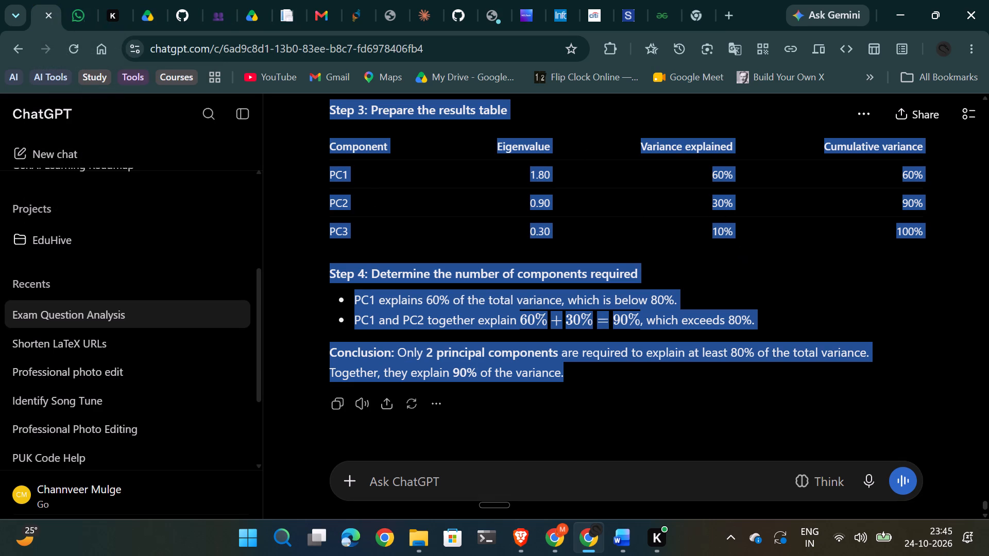
{"action": "key", "text": "alt+Tab"}
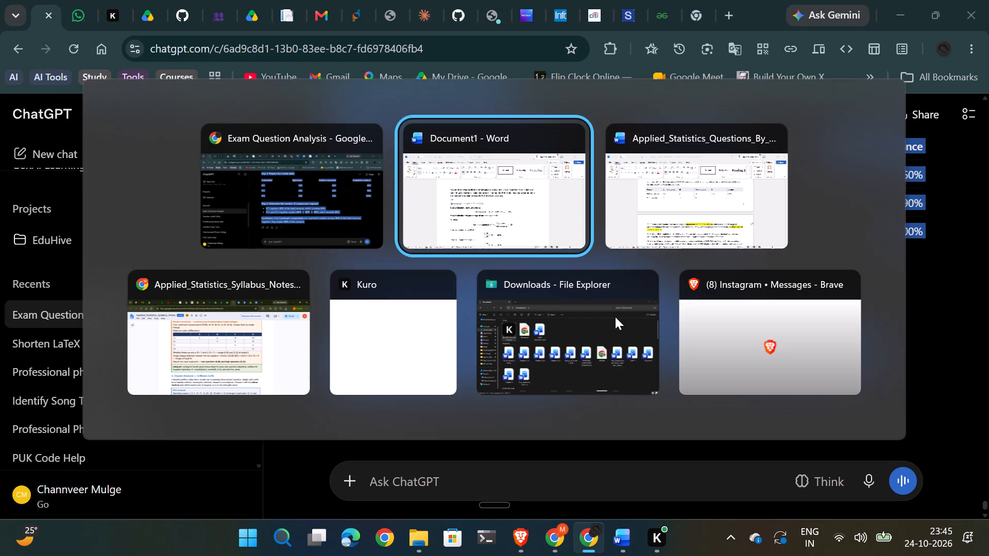
{"action": "key", "text": "alt+Tab"}
{"action": "key", "text": "alt+Tab"}
{"action": "key", "text": "alt+Tab"}
{"action": "key", "text": "alt+Tab"}
{"action": "key", "text": "alt+Tab"}
{"action": "key", "text": "alt+Tab"}
{"action": "key", "text": "alt+Tab"}
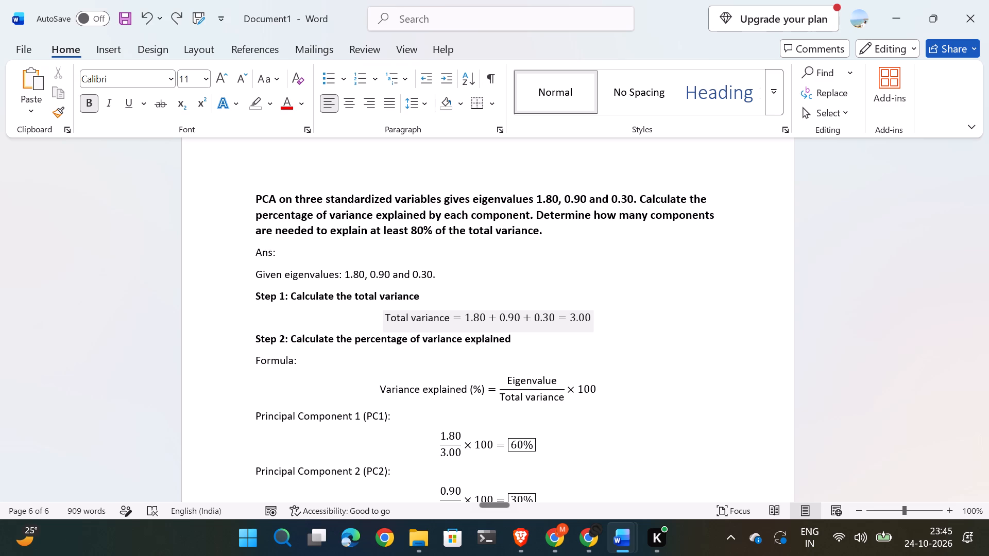
Add two empty paragraphs after the conclusion of the PCA answer at the end of the document.
{"action": "scroll", "coordinate": [615, 335], "scroll_direction": "down", "scroll_amount": 6}
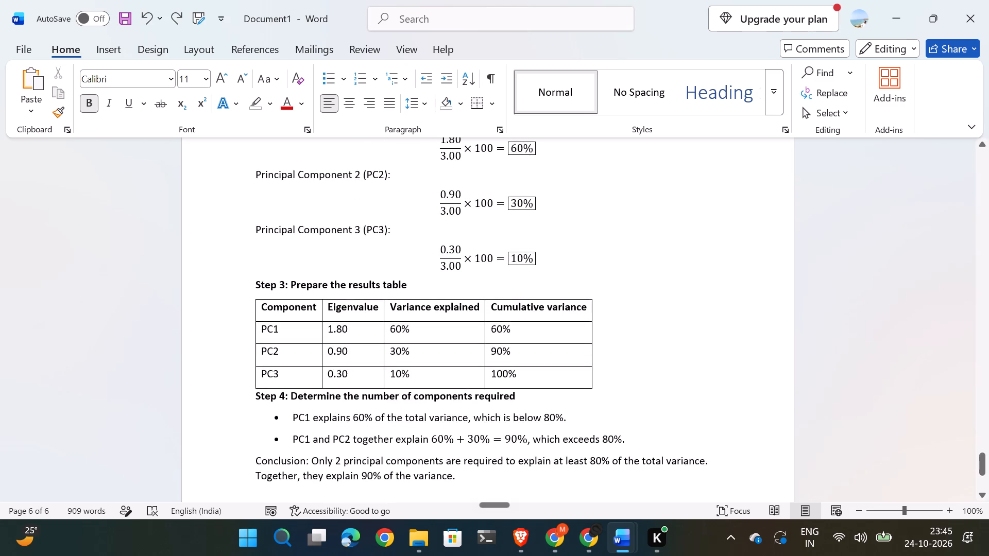
{"action": "scroll", "coordinate": [615, 335], "scroll_direction": "down", "scroll_amount": 3}
{"action": "scroll", "coordinate": [617, 338], "scroll_direction": "up", "scroll_amount": 9}
{"action": "scroll", "coordinate": [618, 338], "scroll_direction": "down", "scroll_amount": 4}
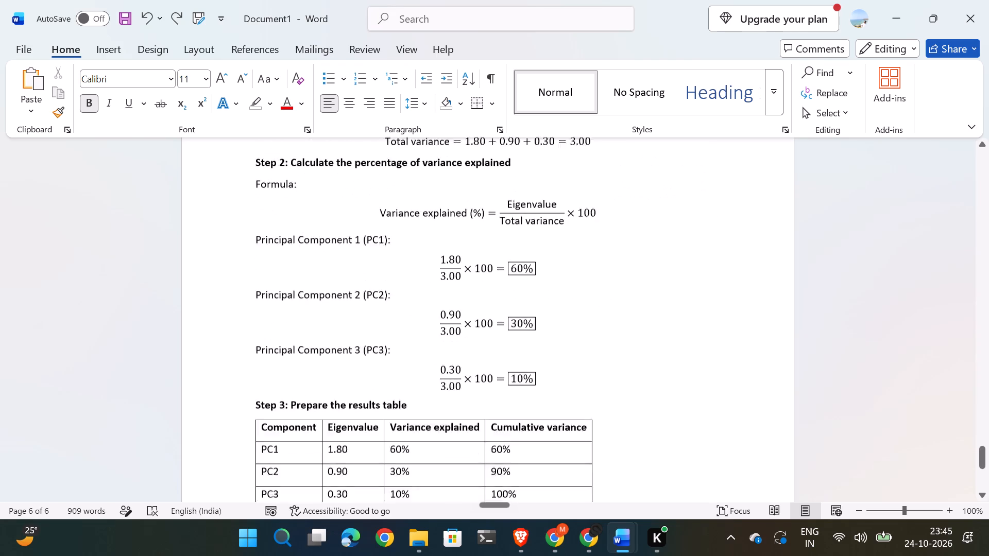
{"action": "scroll", "coordinate": [618, 338], "scroll_direction": "down", "scroll_amount": 3}
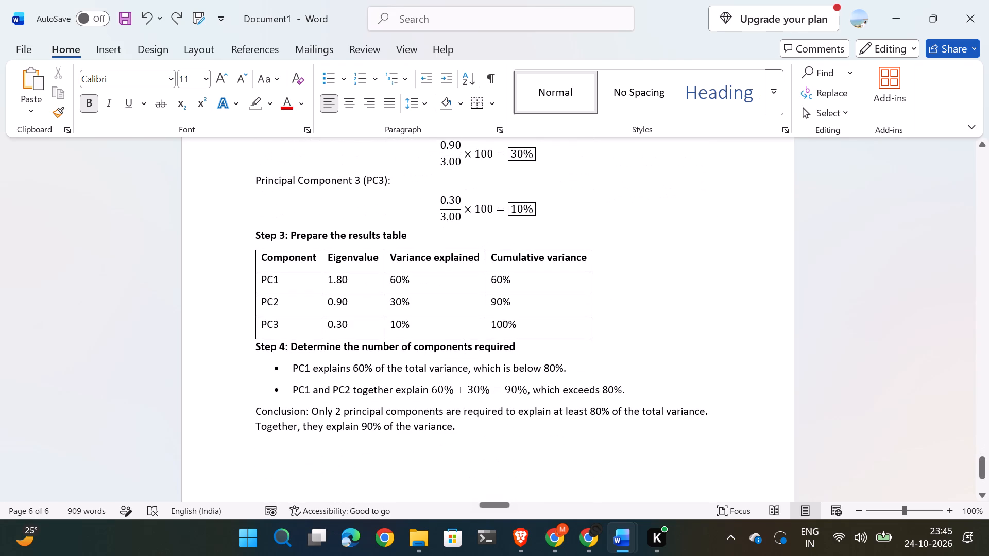
{"action": "scroll", "coordinate": [618, 338], "scroll_direction": "down", "scroll_amount": 1}
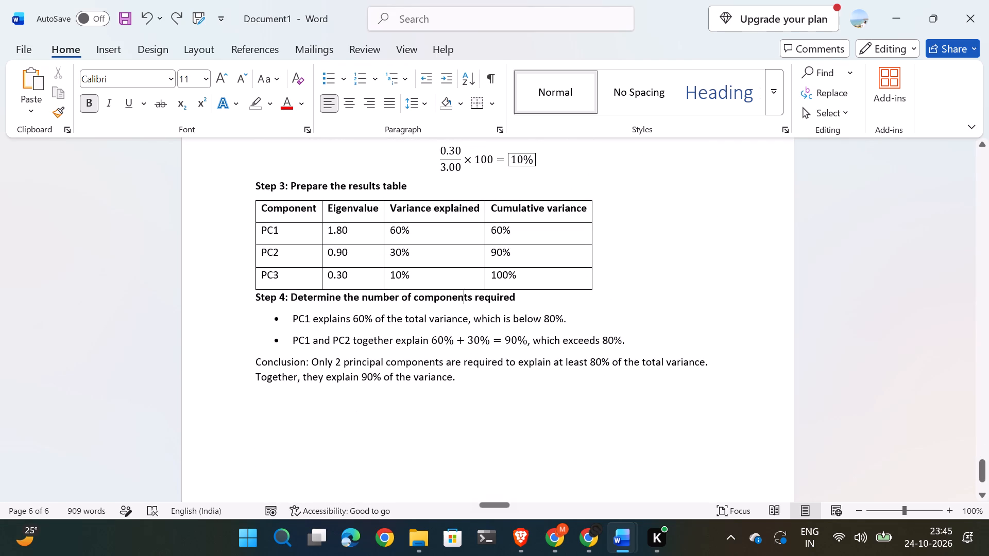
{"action": "left_click", "coordinate": [510, 385]}
{"action": "scroll", "coordinate": [515, 382], "scroll_direction": "down", "scroll_amount": 2}
{"action": "key", "text": "Return"}
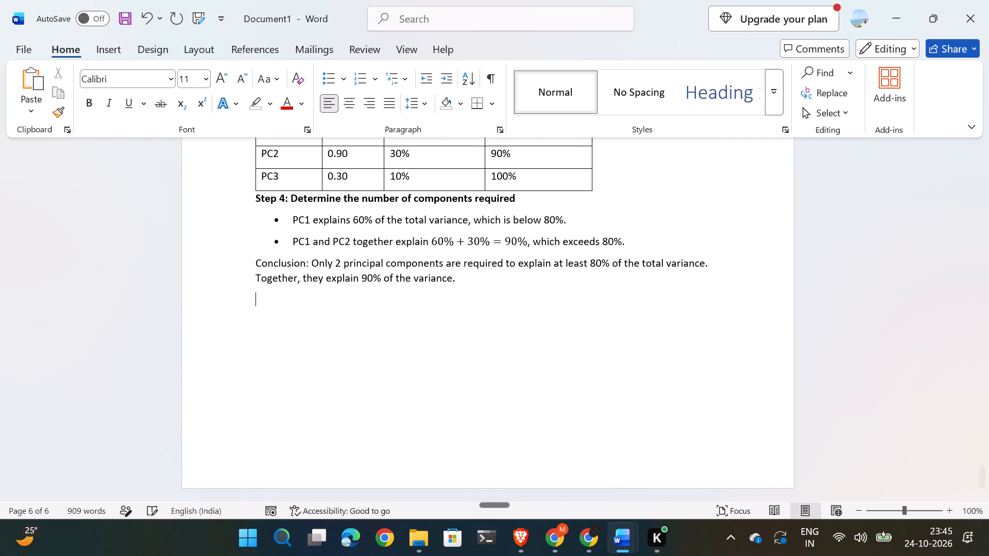
{"action": "key", "text": "Return"}
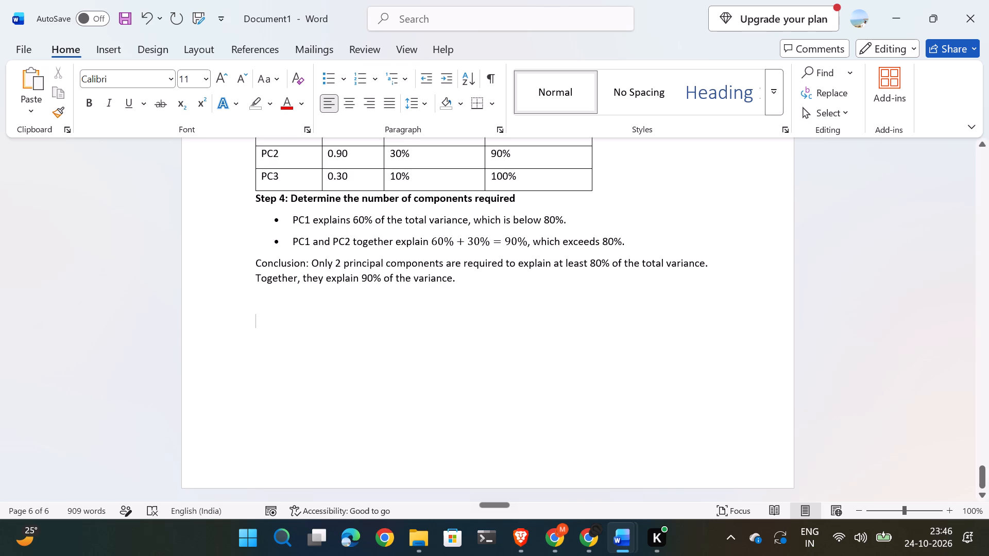
Review the PCA question and its whole answer, from the question text through the equations and results table to the conclusion.
{"action": "scroll", "coordinate": [555, 345], "scroll_direction": "up", "scroll_amount": 4}
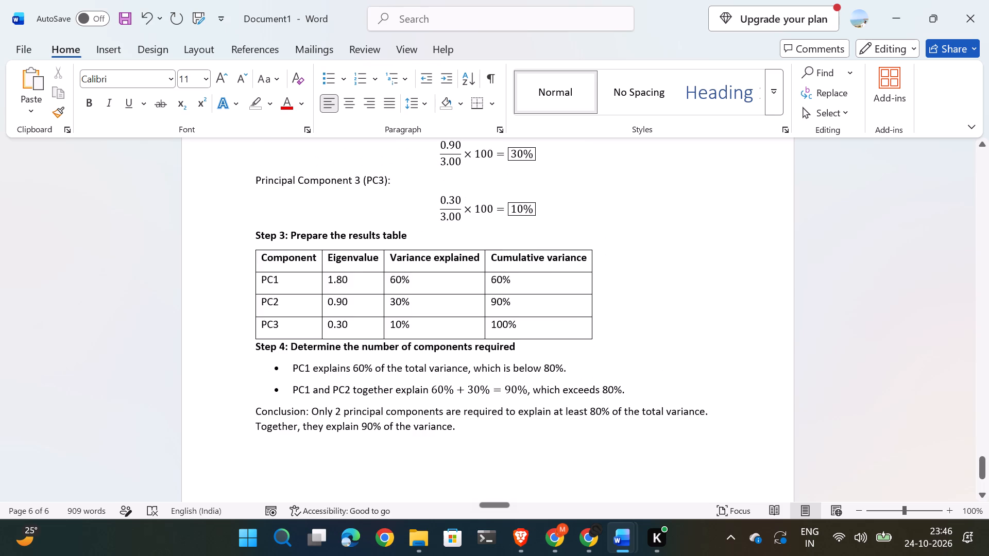
{"action": "scroll", "coordinate": [555, 345], "scroll_direction": "up", "scroll_amount": 4}
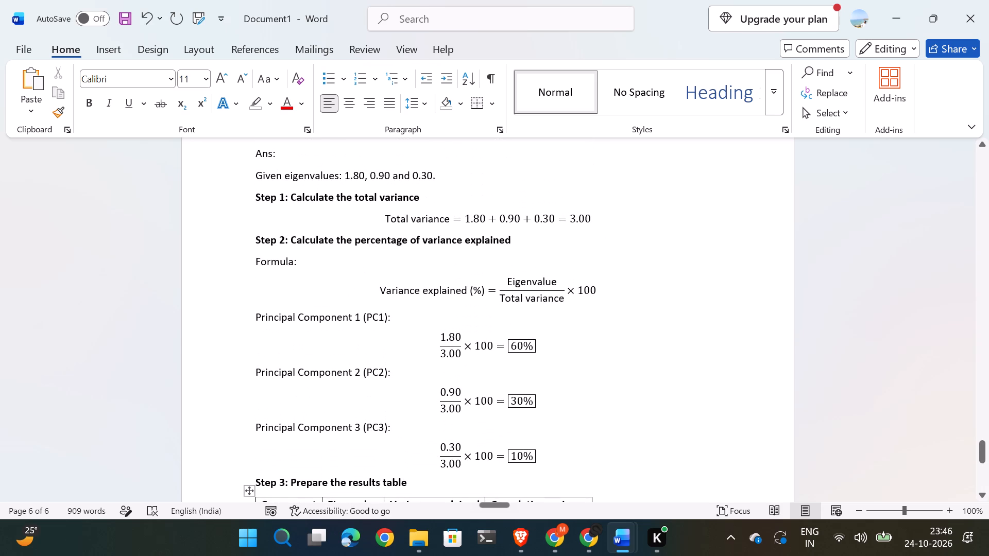
{"action": "scroll", "coordinate": [555, 345], "scroll_direction": "up", "scroll_amount": 2}
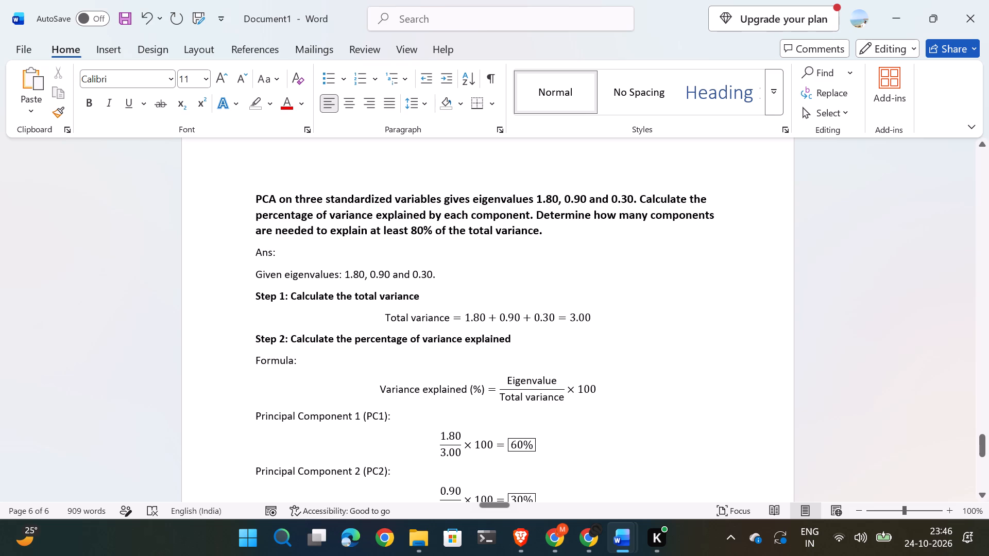
{"action": "scroll", "coordinate": [667, 378], "scroll_direction": "down", "scroll_amount": 4}
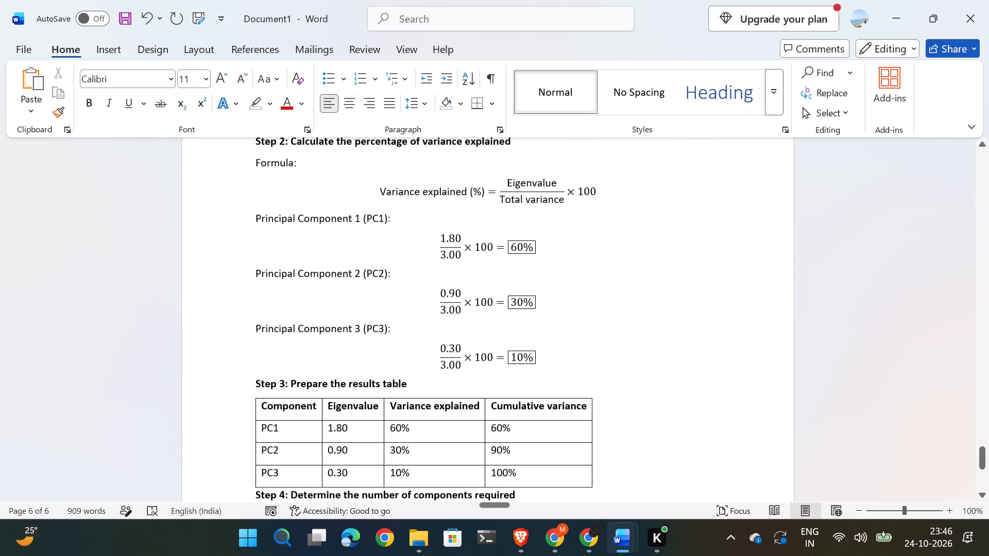
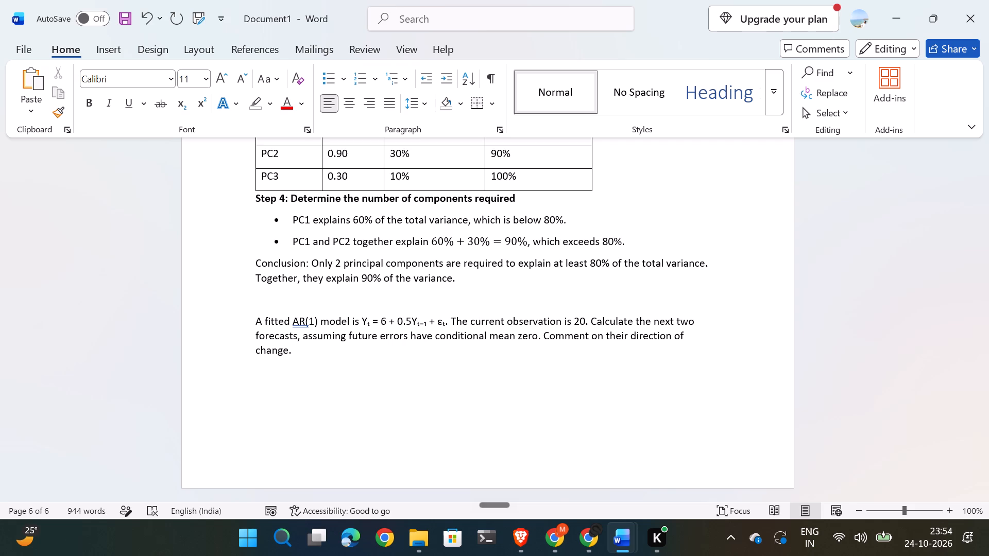
Format the pasted AR(1) question as bold text at font size 12.
{"action": "left_click_drag", "start_coordinate": [304, 355], "coordinate": [245, 323]}
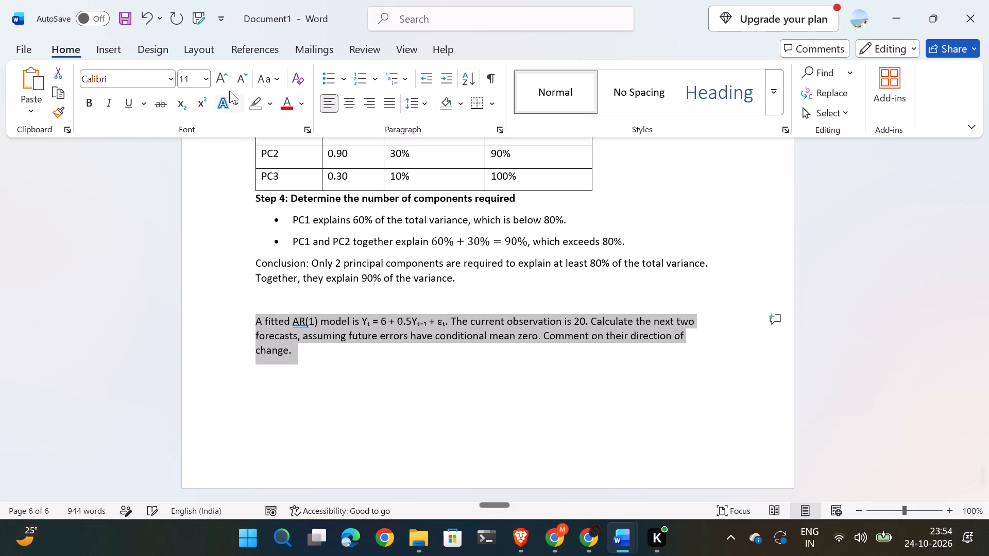
{"action": "left_click", "coordinate": [223, 79]}
{"action": "left_click", "coordinate": [90, 100]}
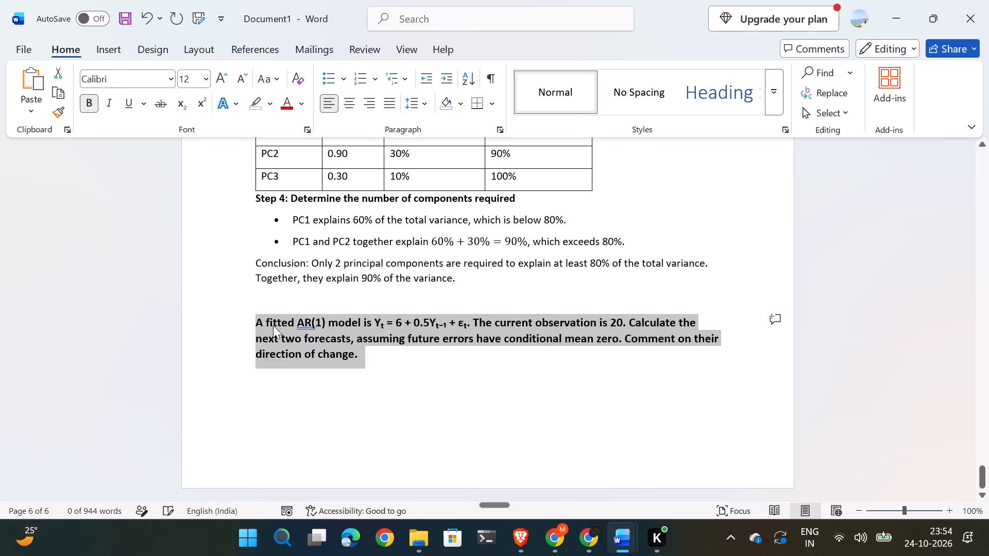
Insert blank lines before the AR(1) question so that it starts at the top of a new page.
{"action": "left_click", "coordinate": [261, 323]}
{"action": "left_click", "coordinate": [254, 322]}
{"action": "key", "text": "Return"}
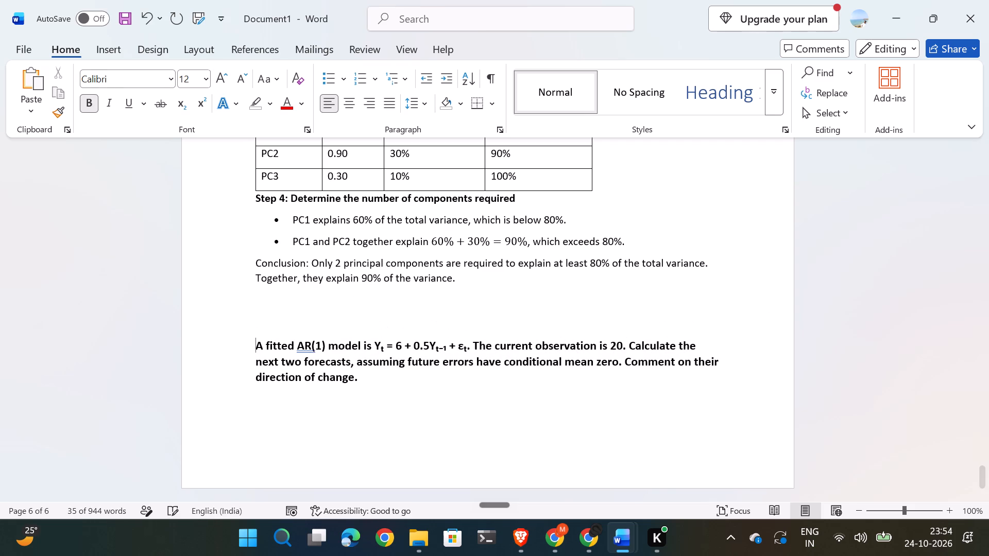
{"action": "key", "text": "Return"}
{"action": "key", "text": "Return"}
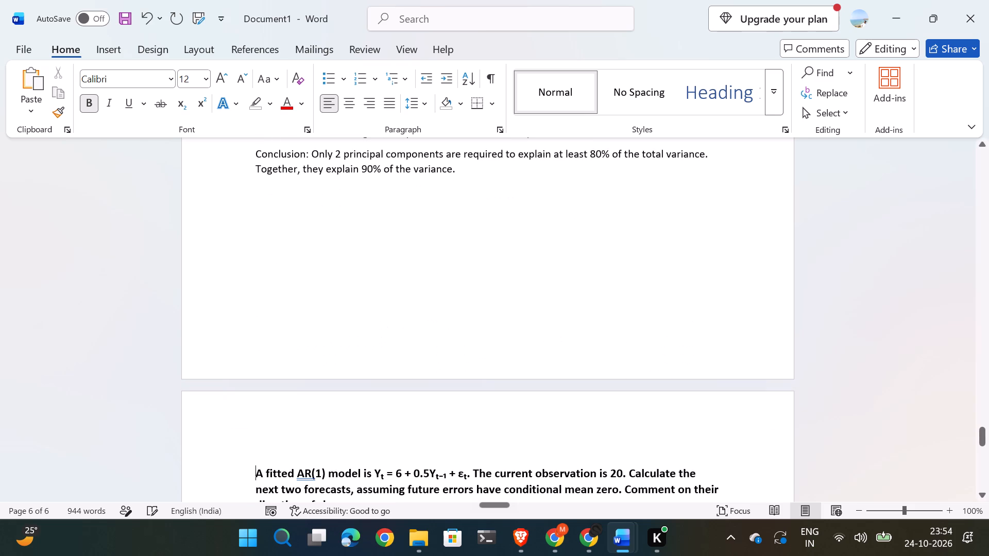
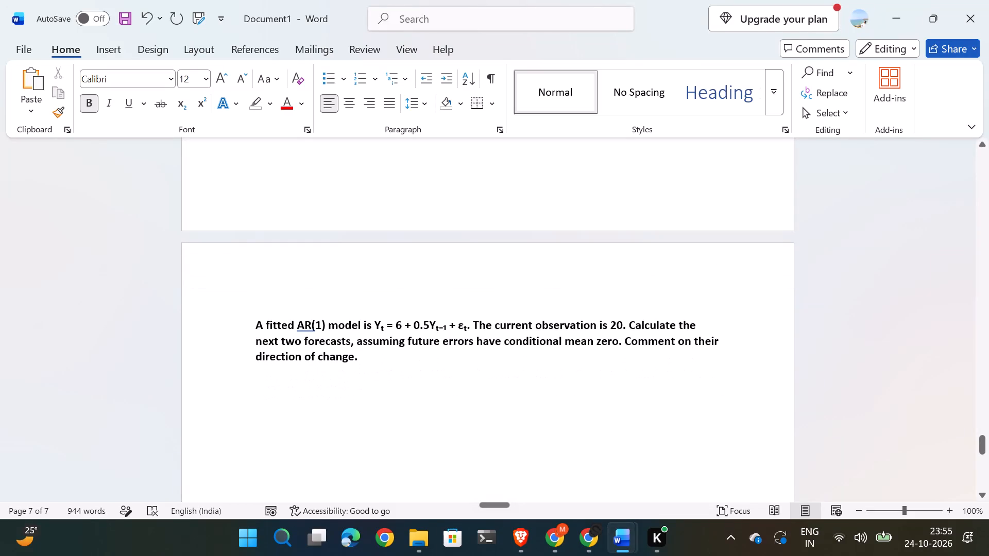
Add an answer line reading "Ans:" below the AR(1) question, in non-bold text at font size 11.
{"action": "left_click", "coordinate": [371, 362]}
{"action": "key", "text": "Return"}
{"action": "left_click", "coordinate": [86, 102]}
{"action": "left_click", "coordinate": [238, 83]}
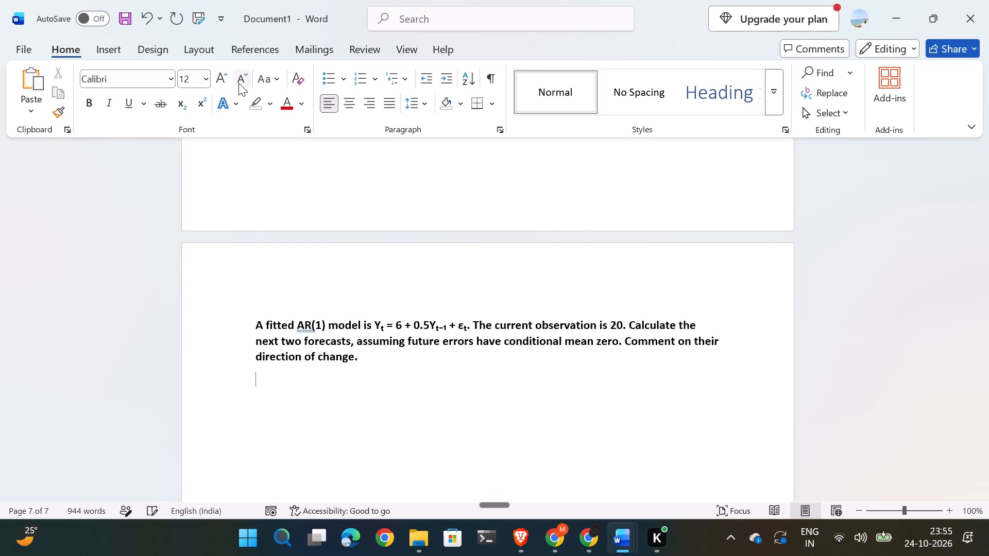
{"action": "type", "text": "Ans:"}
{"action": "key", "text": "Return"}
{"action": "key", "text": "BackSpace"}
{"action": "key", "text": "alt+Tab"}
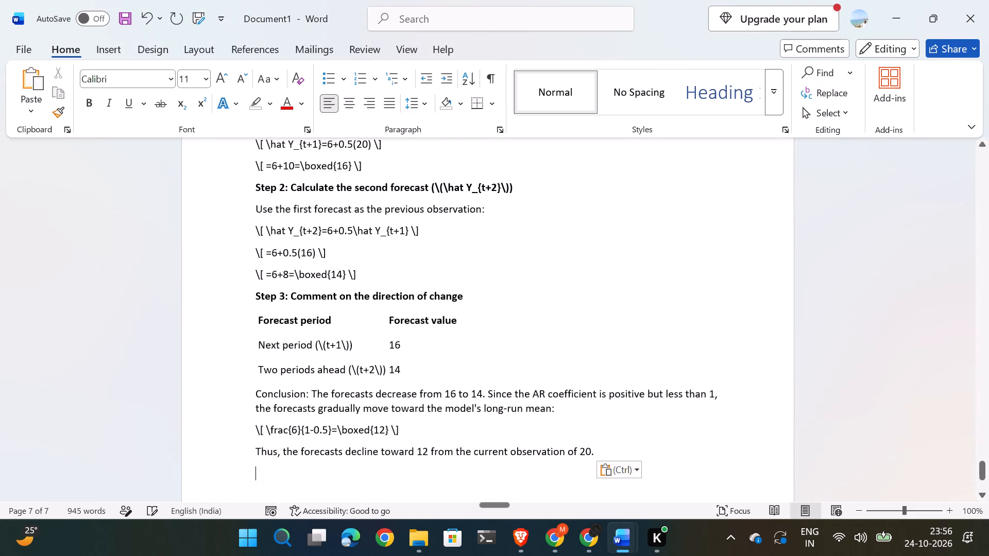
Convert the LaTeX line below "AR(1) model:" into the formatted equation Yₜ = 6 + 0.5Yₜ₋₁ + εₜ.
{"action": "scroll", "coordinate": [554, 358], "scroll_direction": "up", "scroll_amount": 11}
{"action": "scroll", "coordinate": [370, 454], "scroll_direction": "down", "scroll_amount": 3}
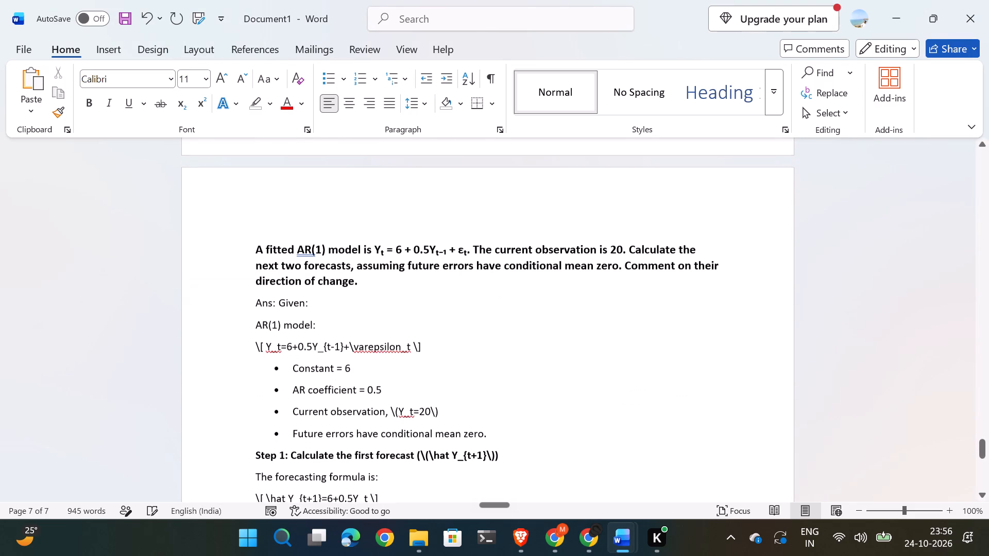
{"action": "left_click_drag", "start_coordinate": [447, 342], "coordinate": [219, 346]}
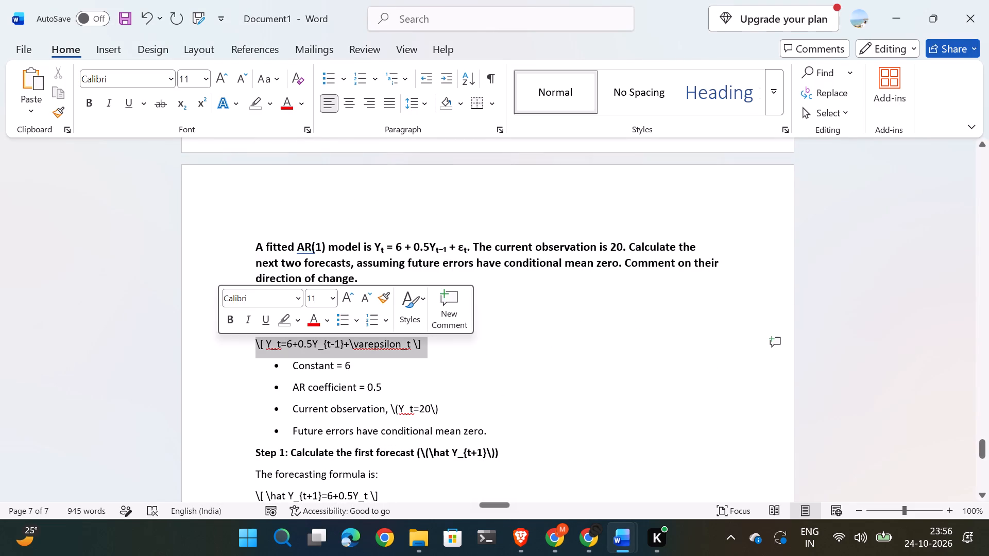
{"action": "key", "text": "alt+equal"}
Convert the LaTeX for Yₜ = 20 in the "Current observation" bullet into an inline equation.
{"action": "left_click", "coordinate": [448, 406]}
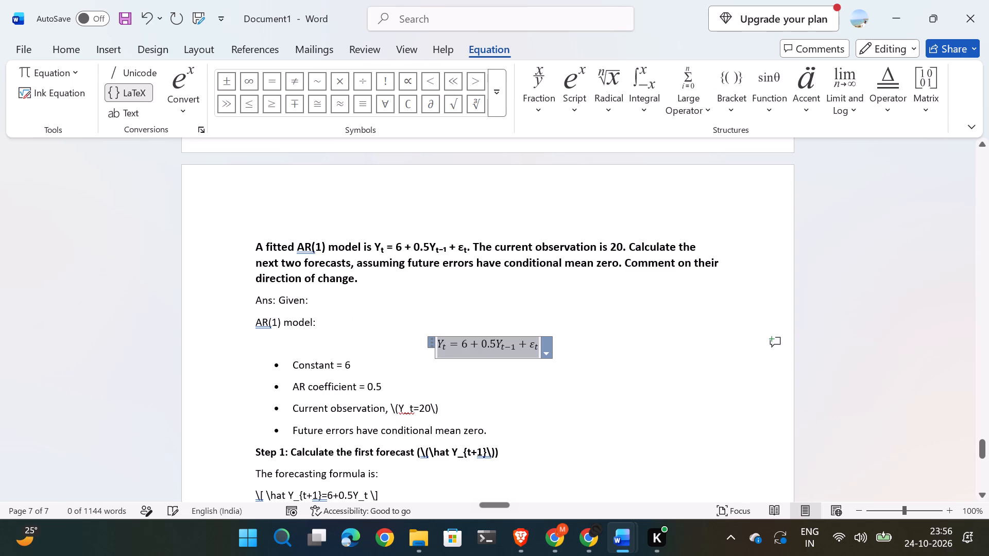
{"action": "key", "text": "shift+Left"}
{"action": "key", "text": "shift+Left"}
{"action": "key", "text": "shift+Left"}
{"action": "key", "text": "shift+Left"}
{"action": "key", "text": "shift+Left"}
{"action": "key", "text": "shift+Left"}
{"action": "key", "text": "shift+Left"}
{"action": "key", "text": "shift+Left"}
{"action": "key", "text": "shift+Left"}
{"action": "key", "text": "shift+Left"}
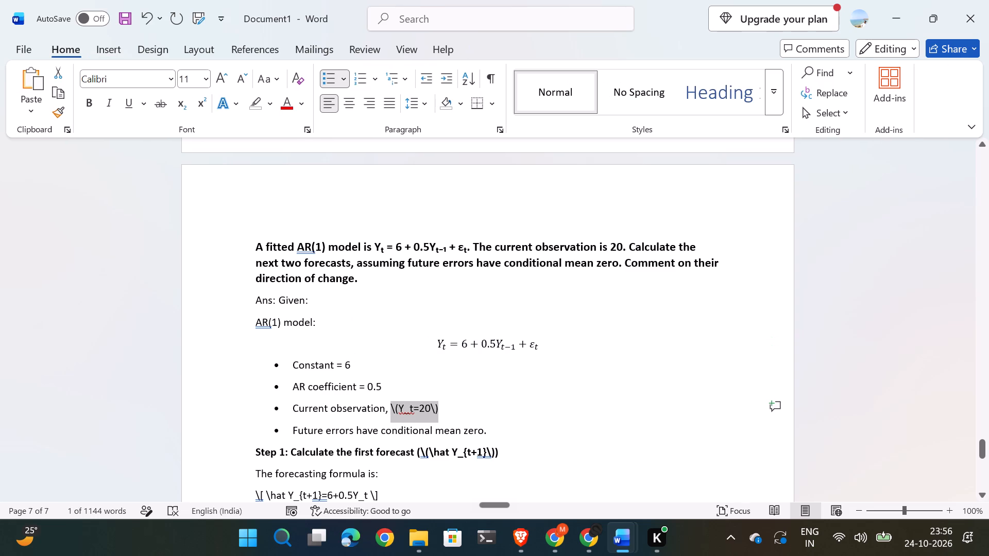
{"action": "key", "text": "alt+equal"}
Convert the LaTeX \hat Y_{t+1} inside the brackets of the Step 1 heading into an inline equation.
{"action": "scroll", "coordinate": [448, 406], "scroll_direction": "down", "scroll_amount": 1}
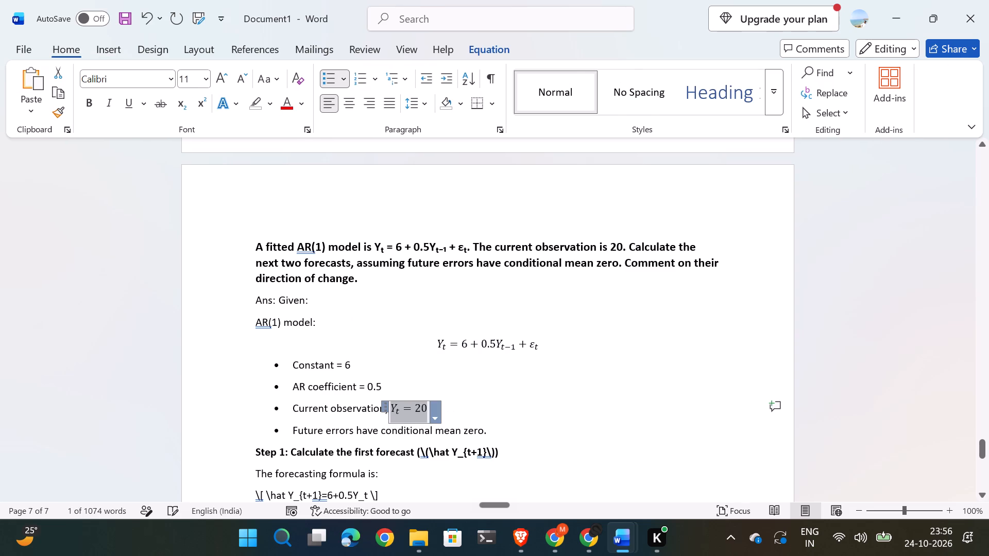
{"action": "left_click", "coordinate": [513, 401]}
{"action": "key", "text": "Left"}
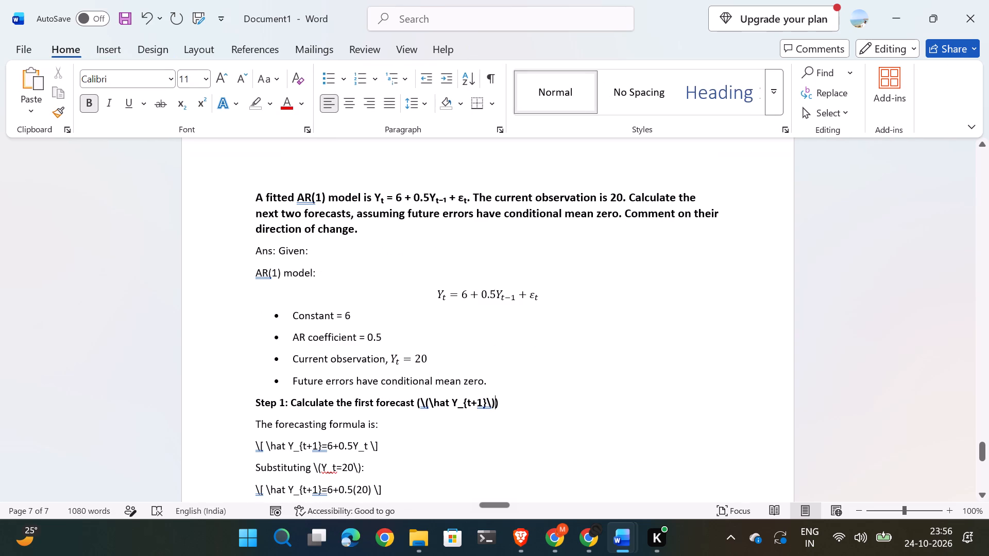
{"action": "key", "text": "shift+Left"}
{"action": "key", "text": "shift+Left"}
{"action": "key", "text": "shift+Left"}
{"action": "key", "text": "shift+Left"}
{"action": "key", "text": "shift+Left"}
{"action": "key", "text": "shift+Left"}
{"action": "key", "text": "shift+Left"}
{"action": "key", "text": "shift+Left"}
{"action": "key", "text": "shift+Left"}
{"action": "key", "text": "shift+Left"}
{"action": "key", "text": "shift+Left"}
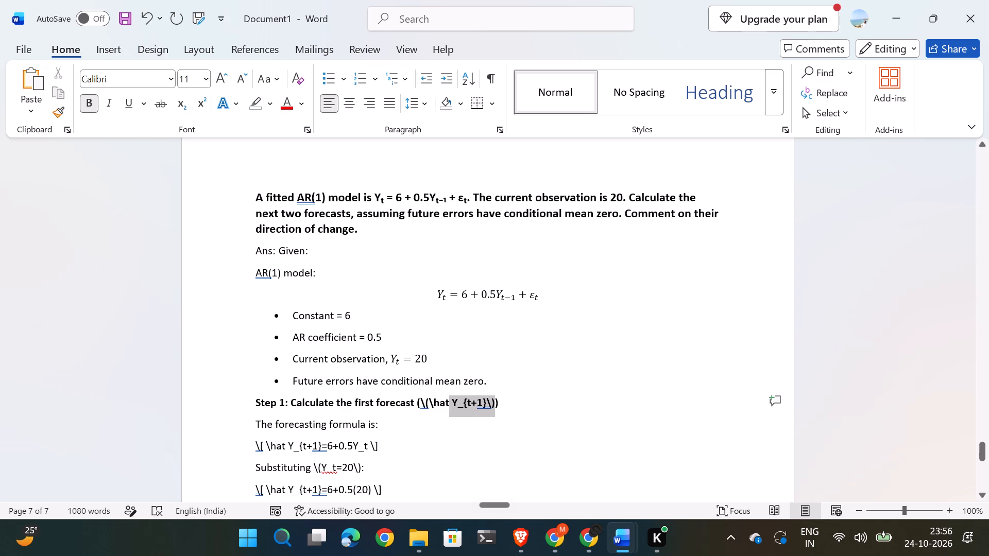
{"action": "key", "text": "shift+Left"}
{"action": "key", "text": "shift+Left"}
{"action": "key", "text": "shift+Left"}
{"action": "key", "text": "shift+Left"}
{"action": "key", "text": "shift+Left"}
{"action": "key", "text": "alt+equal"}
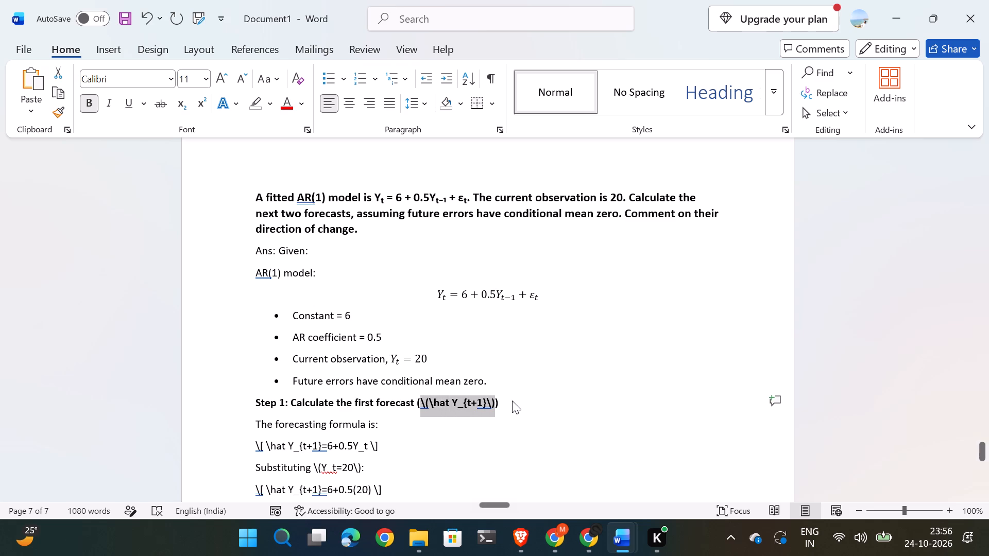
Convert the LaTeX line below "The forecasting formula is:" into the equation Ŷₜ₊₁ = 6 + 0.5Yₜ.
{"action": "scroll", "coordinate": [511, 402], "scroll_direction": "down", "scroll_amount": 1}
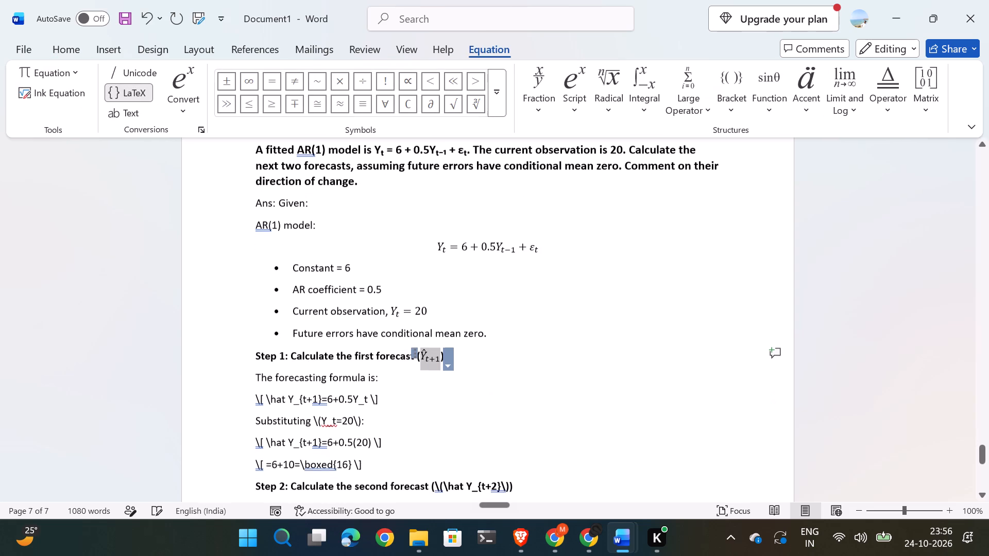
{"action": "left_click", "coordinate": [382, 394]}
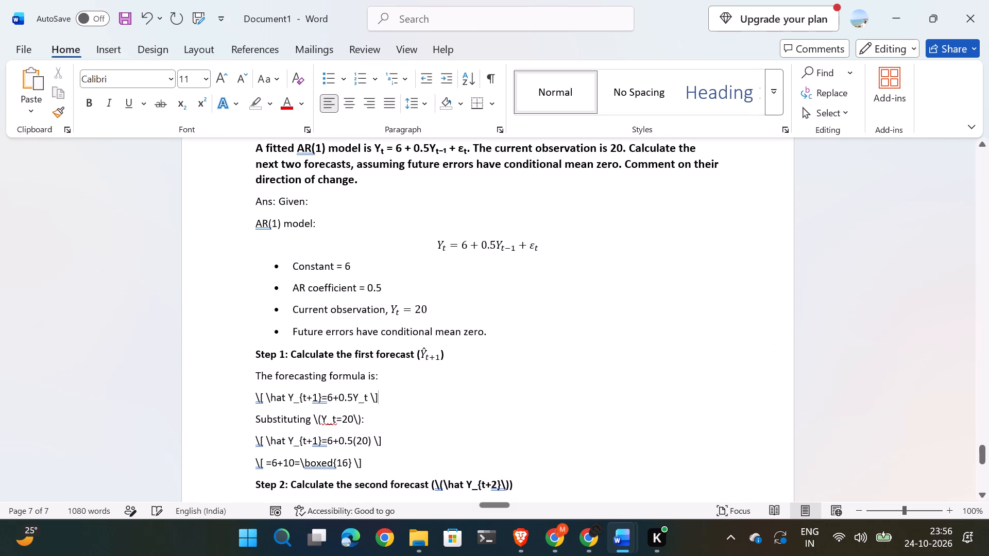
{"action": "left_click_drag", "start_coordinate": [383, 399], "coordinate": [229, 391]}
{"action": "key", "text": "alt+equal"}
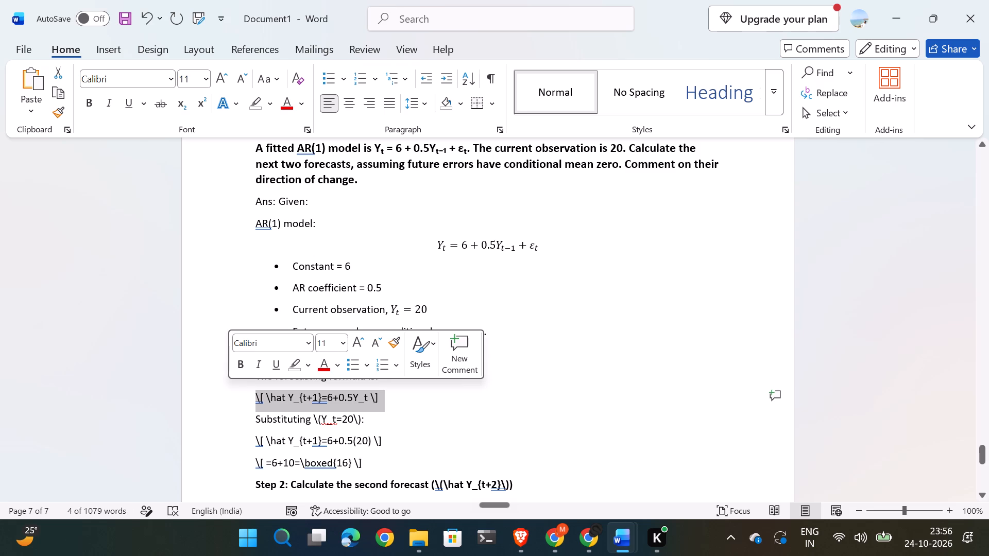
Convert the LaTeX for Yₜ = 20 in the "Substituting" line into an inline equation.
{"action": "left_click", "coordinate": [362, 422]}
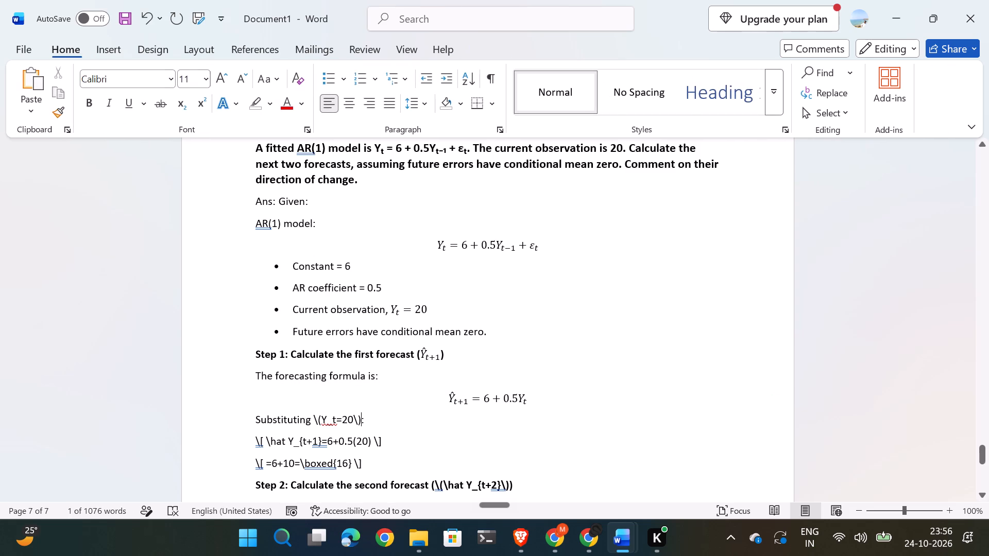
{"action": "key", "text": "shift+Left"}
{"action": "key", "text": "shift+Left"}
{"action": "key", "text": "shift+Left"}
{"action": "key", "text": "shift+Left"}
{"action": "key", "text": "shift+Left"}
{"action": "key", "text": "shift+Left"}
{"action": "key", "text": "shift+Left"}
{"action": "key", "text": "shift+Left"}
{"action": "key", "text": "shift+Left"}
{"action": "key", "text": "shift+Left"}
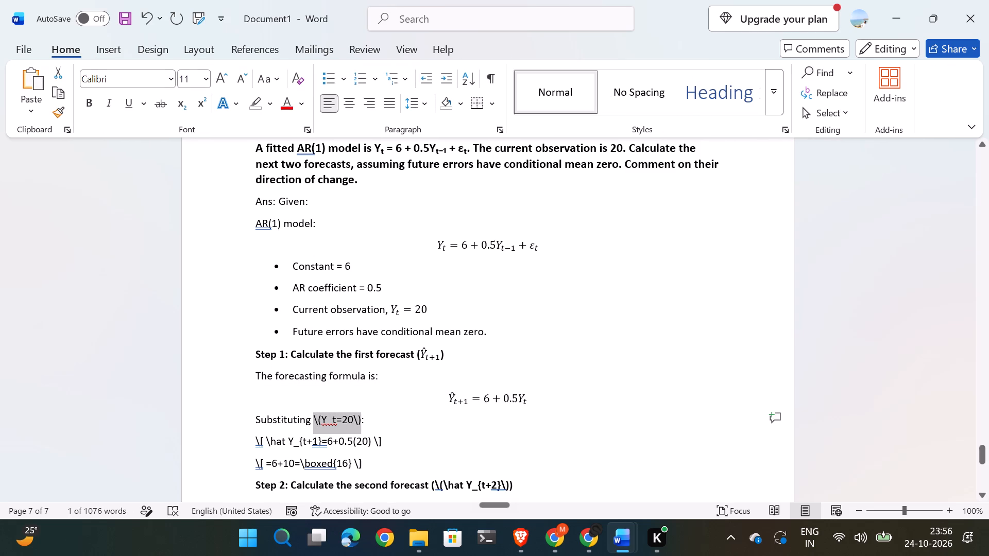
{"action": "key", "text": "alt+equal"}
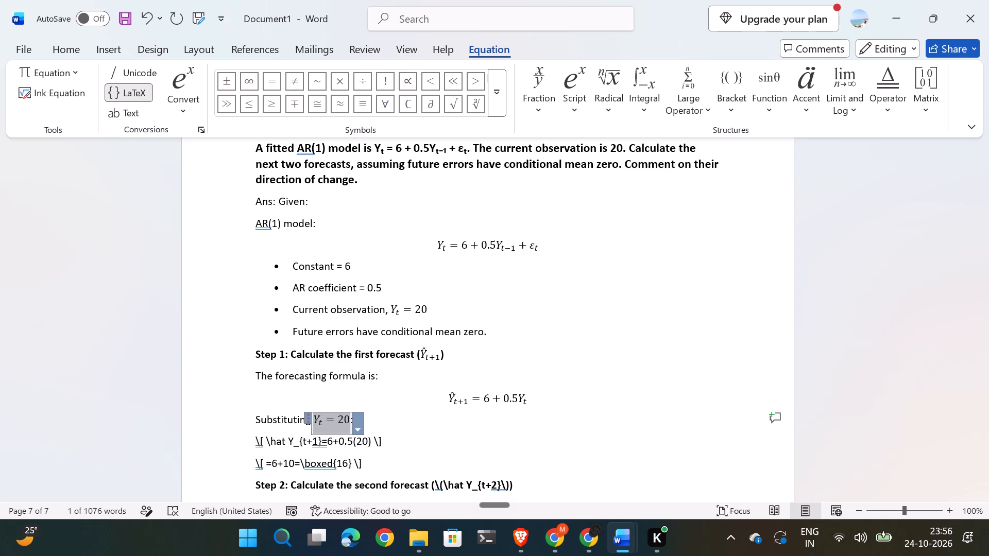
Convert the LaTeX line below "Substituting" into the equation Ŷₜ₊₁ = 6 + 0.5(20).
{"action": "scroll", "coordinate": [367, 427], "scroll_direction": "down", "scroll_amount": 1}
{"action": "left_click_drag", "start_coordinate": [390, 392], "coordinate": [208, 392]}
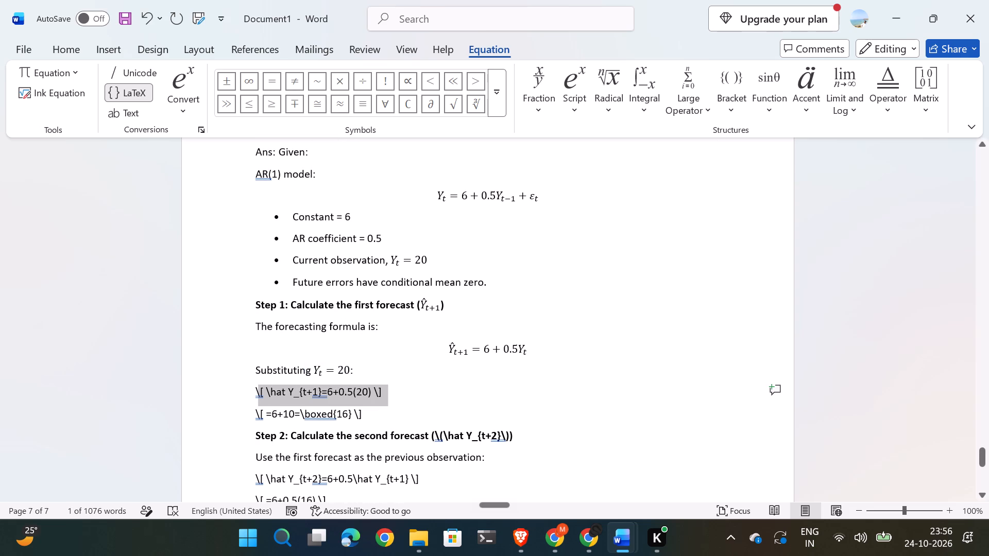
{"action": "key", "text": "alt+equal"}
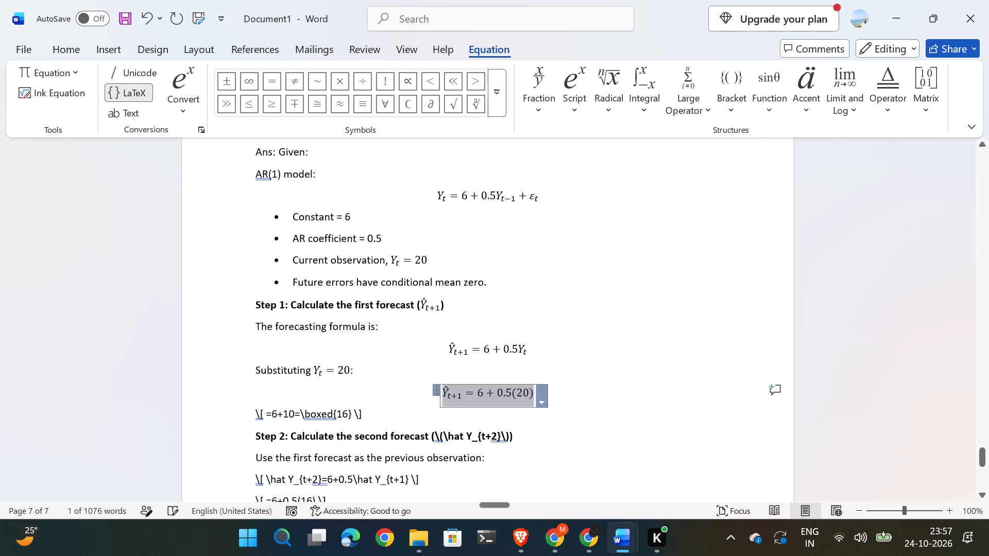
Convert the last LaTeX line of Step 1 into the equation = 6 + 10 = 16, with the 16 boxed.
{"action": "left_click_drag", "start_coordinate": [367, 409], "coordinate": [195, 410]}
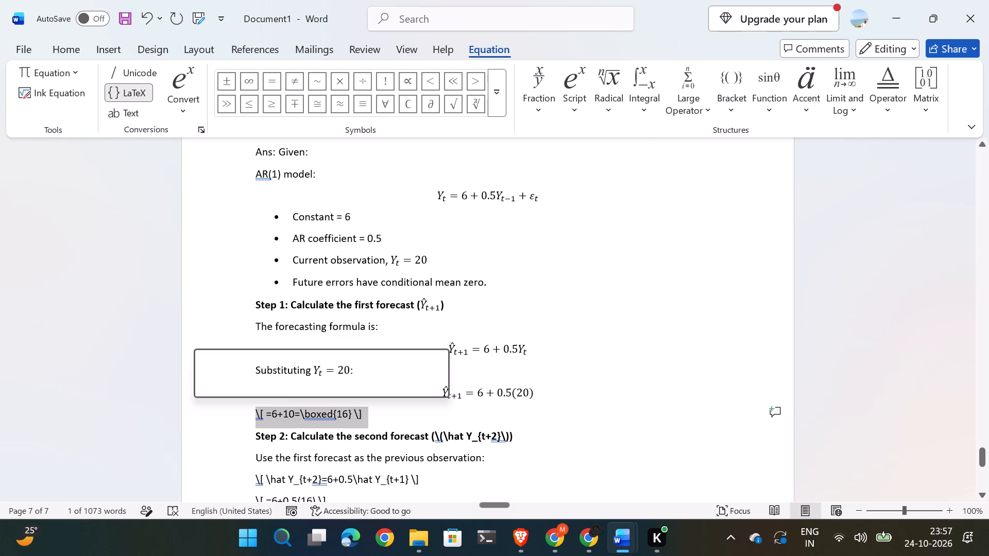
{"action": "key", "text": "alt+equal"}
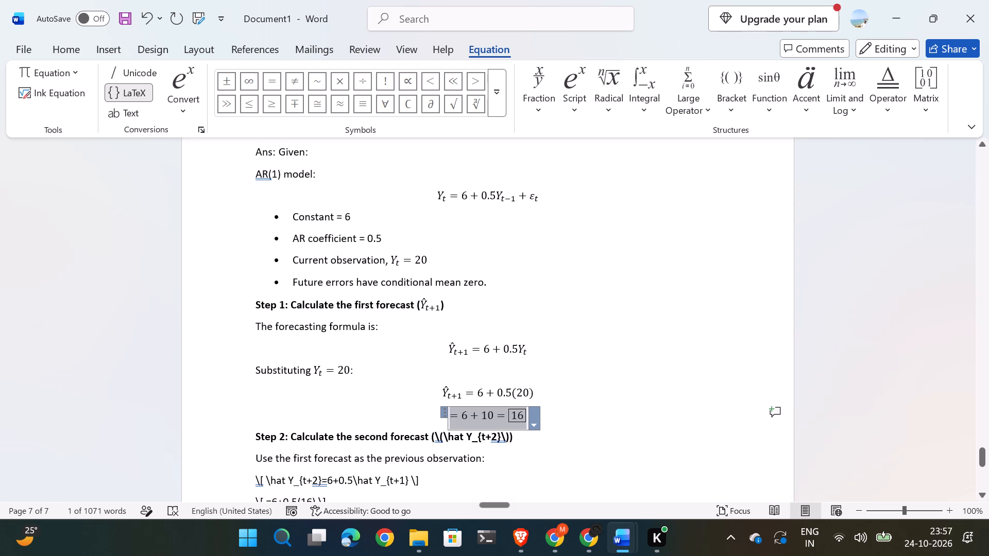
Convert the LaTeX \hat Y_{t+2} inside the brackets of the Step 2 heading into an inline equation.
{"action": "scroll", "coordinate": [377, 389], "scroll_direction": "down", "scroll_amount": 2}
{"action": "left_click", "coordinate": [511, 341]}
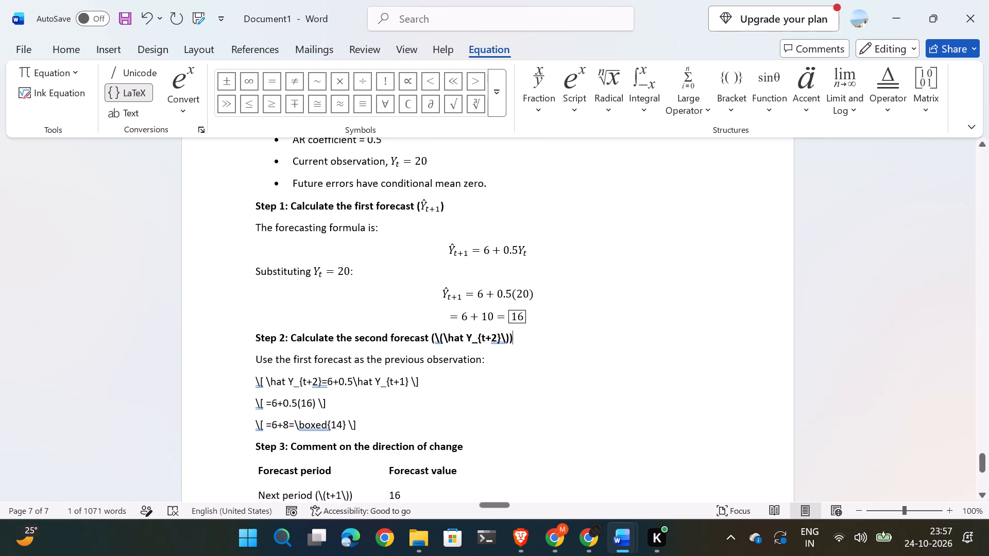
{"action": "key", "text": "Left"}
{"action": "key", "text": "shift+Left"}
{"action": "key", "text": "shift+Left"}
{"action": "key", "text": "shift+Left"}
{"action": "key", "text": "shift+Left"}
{"action": "key", "text": "shift+Left"}
{"action": "key", "text": "shift+Left"}
{"action": "key", "text": "shift+Left"}
{"action": "key", "text": "shift+Left"}
{"action": "key", "text": "shift+Left"}
{"action": "key", "text": "shift+Left"}
{"action": "key", "text": "shift+Left"}
{"action": "key", "text": "shift+Left"}
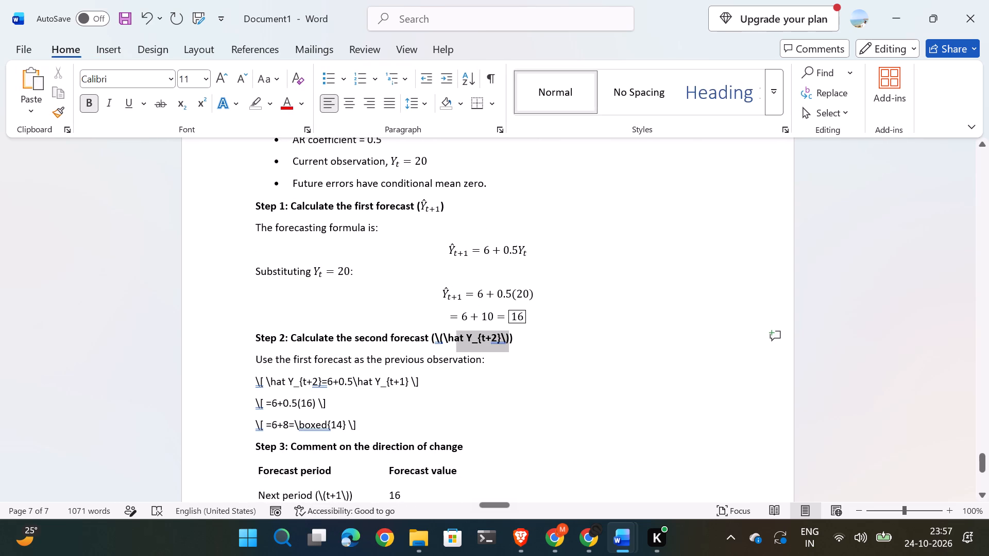
{"action": "key", "text": "shift+Left"}
{"action": "key", "text": "shift+Left"}
{"action": "key", "text": "shift+Left"}
{"action": "key", "text": "shift+Left"}
{"action": "key", "text": "alt+equal"}
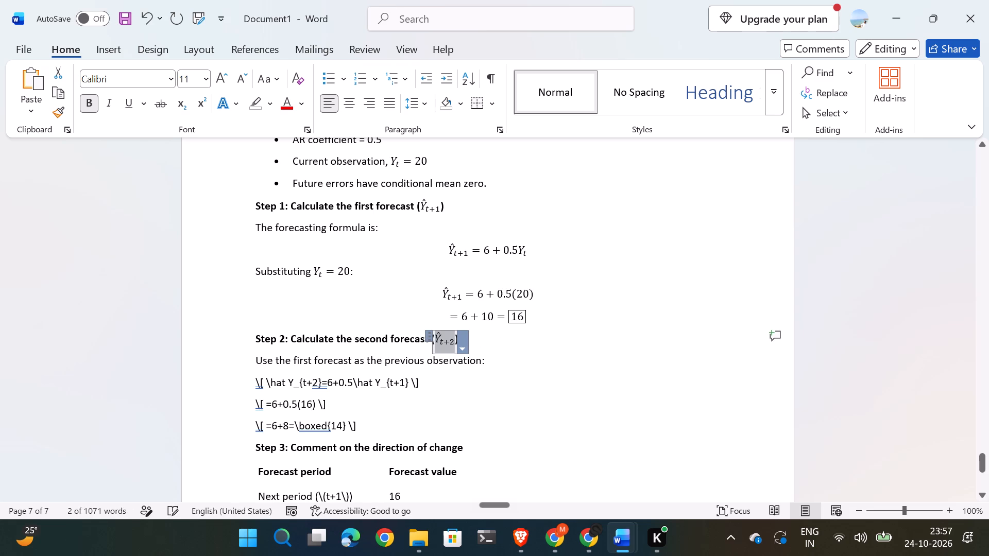
Convert each of the three LaTeX lines below "Use the first forecast as the previous observation:" into a formatted equation, through the boxed 14.
{"action": "left_click_drag", "start_coordinate": [429, 386], "coordinate": [224, 380]}
{"action": "key", "text": "alt+equal"}
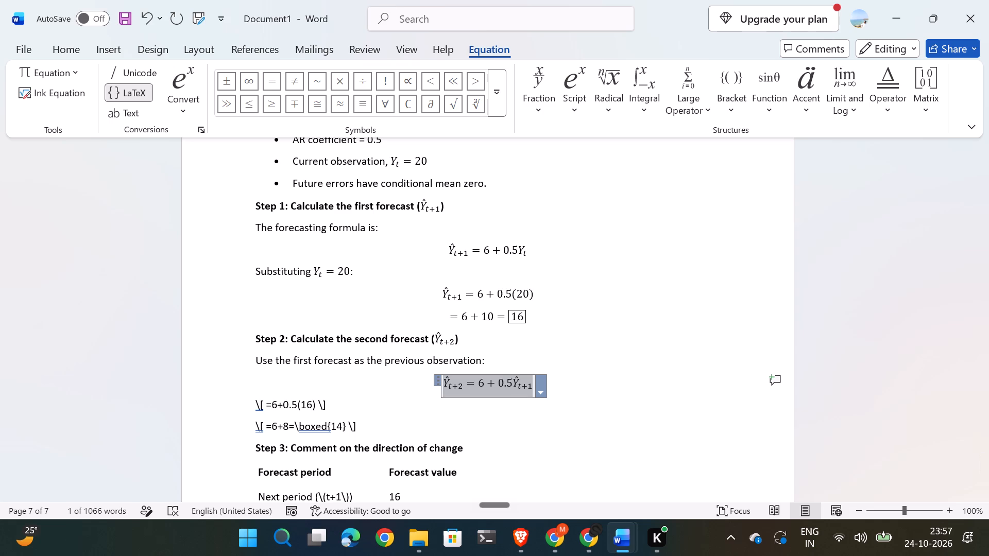
{"action": "left_click_drag", "start_coordinate": [332, 407], "coordinate": [226, 405]}
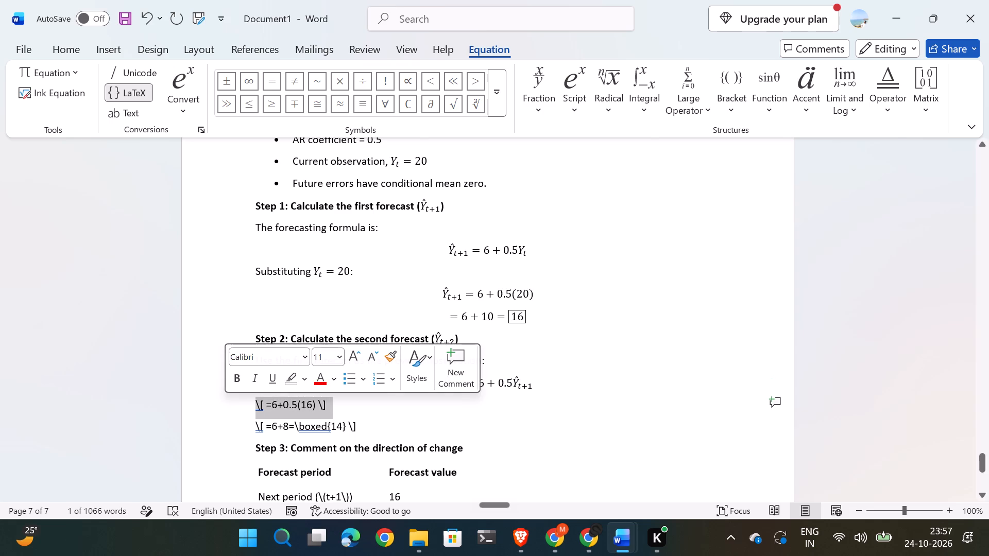
{"action": "key", "text": "alt+equal"}
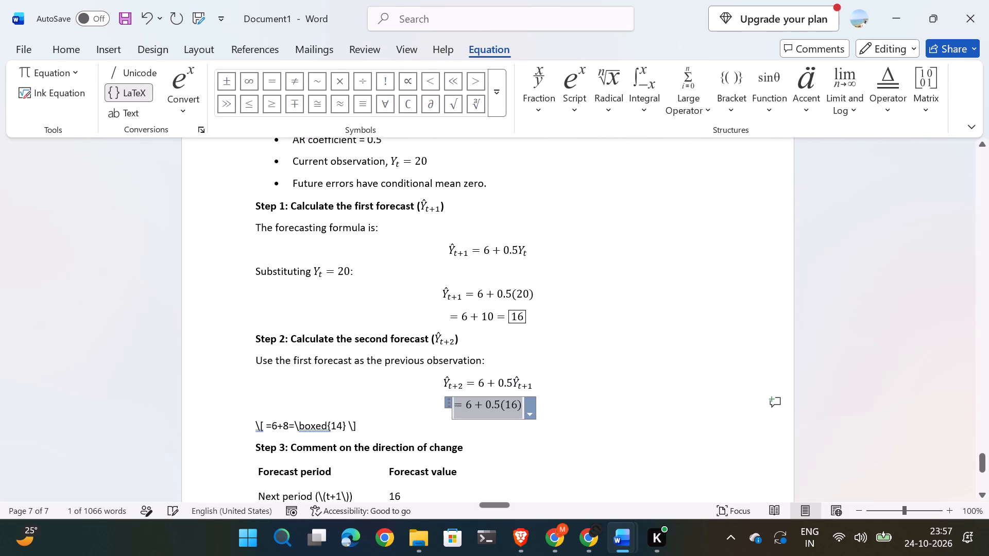
{"action": "left_click_drag", "start_coordinate": [363, 423], "coordinate": [152, 426]}
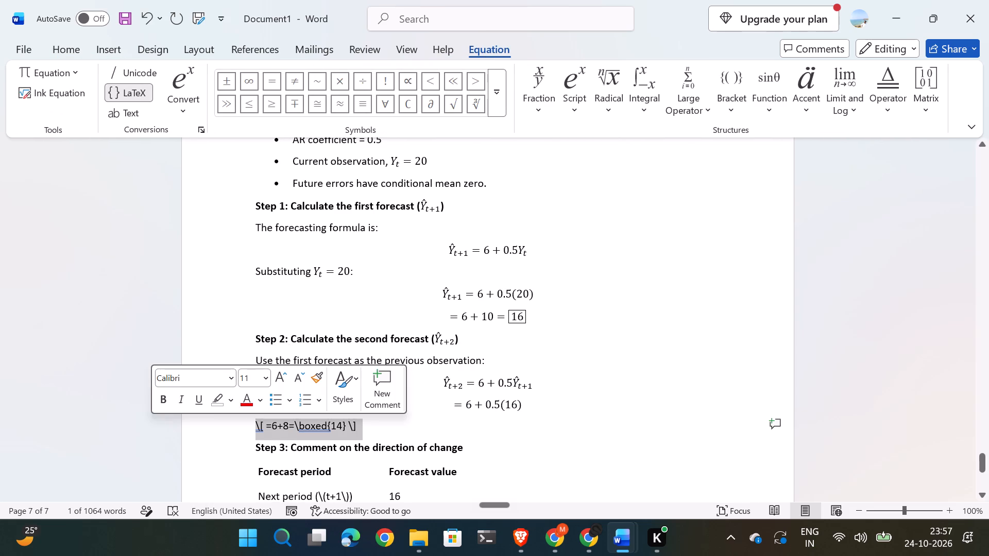
{"action": "key", "text": "alt+equal"}
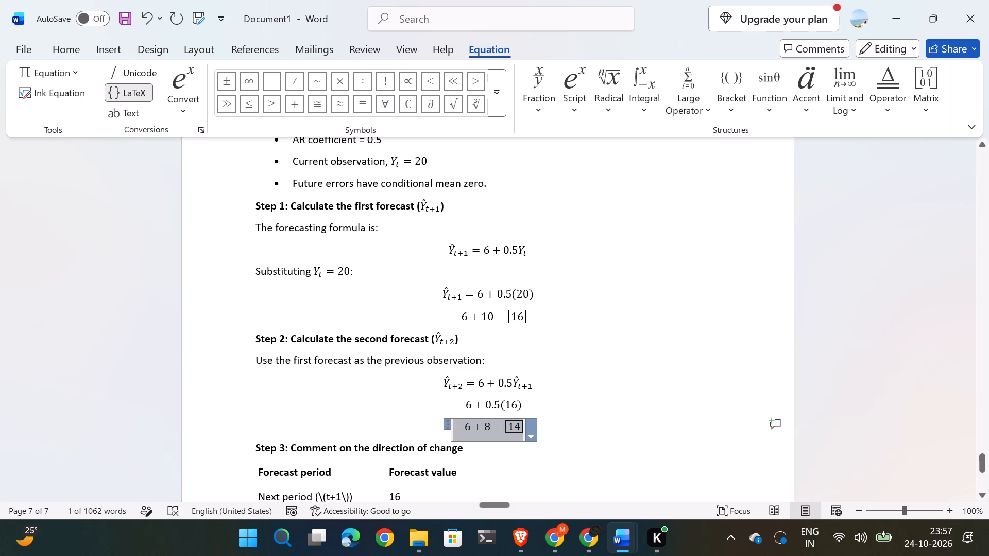
Convert the LaTeX for t + 1 in the table's "Next period" cell under Step 3 into an inline equation.
{"action": "scroll", "coordinate": [349, 360], "scroll_direction": "down", "scroll_amount": 2}
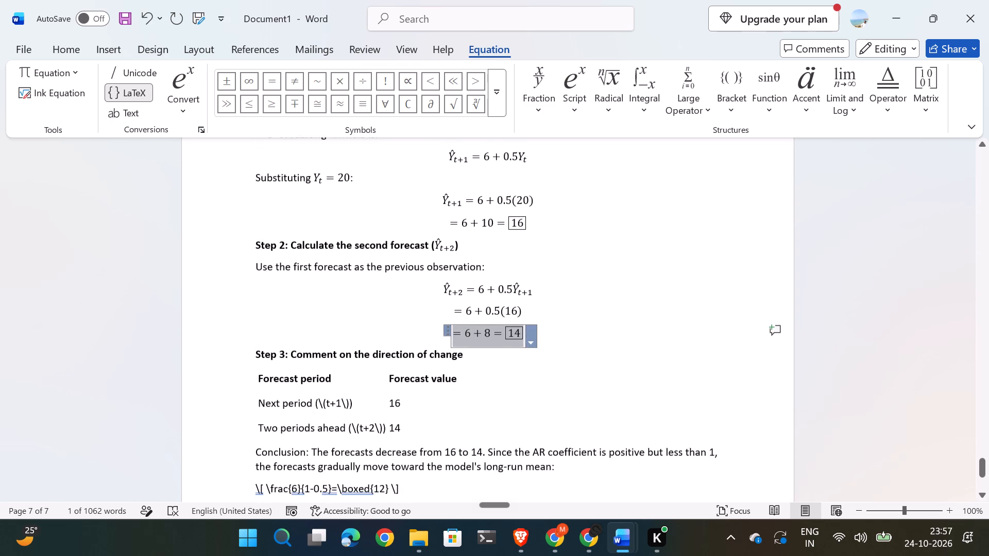
{"action": "scroll", "coordinate": [427, 389], "scroll_direction": "down", "scroll_amount": 1}
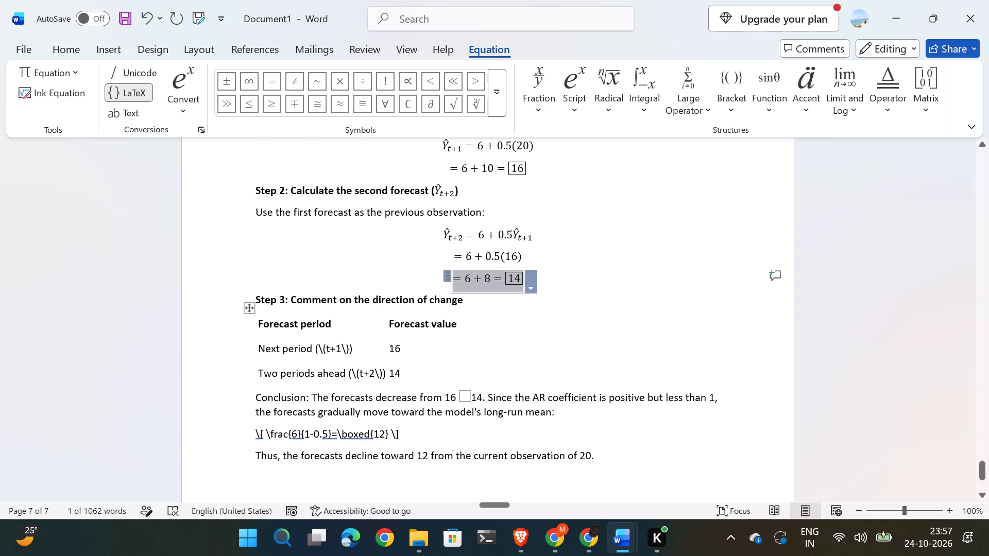
{"action": "left_click", "coordinate": [351, 350]}
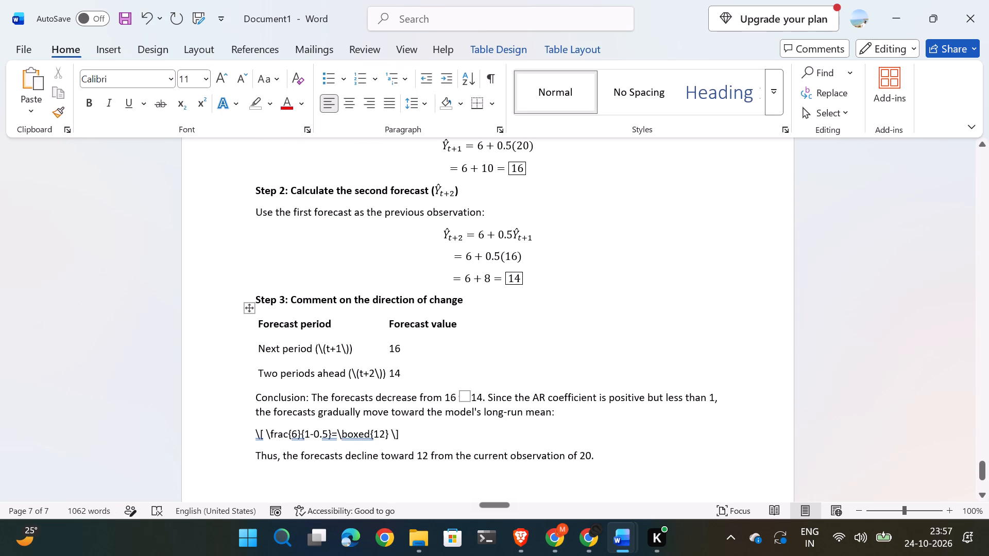
{"action": "key", "text": "Left"}
{"action": "key", "text": "shift+Left"}
{"action": "key", "text": "shift+Left"}
{"action": "key", "text": "shift+Left"}
{"action": "key", "text": "shift+Left"}
{"action": "key", "text": "shift+Left"}
{"action": "key", "text": "shift+Left"}
{"action": "key", "text": "shift+Left"}
{"action": "key", "text": "shift+Left"}
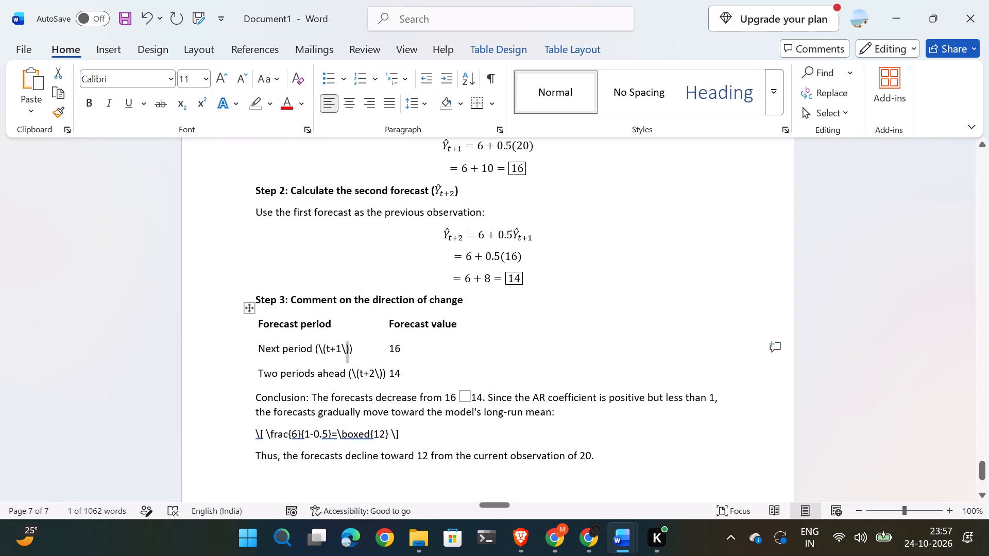
{"action": "key", "text": "shift+Right"}
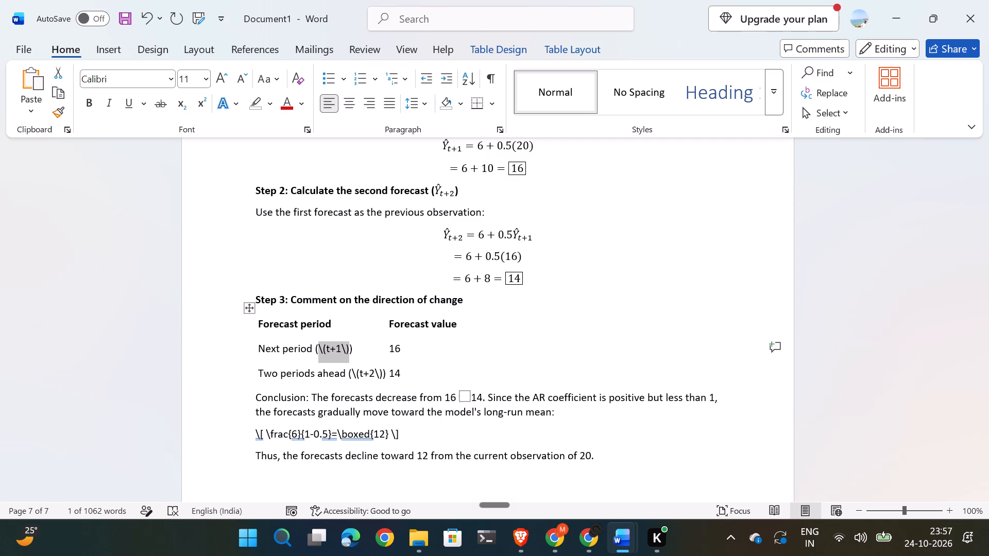
{"action": "key", "text": "alt+equal"}
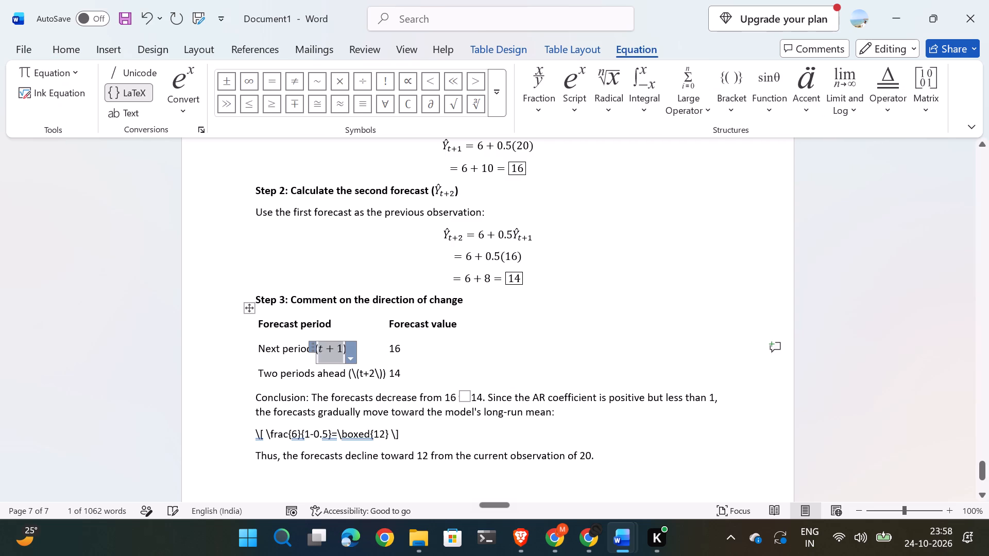
Convert the LaTeX for t + 2 in the table's "Two periods ahead" cell into an inline equation.
{"action": "left_click", "coordinate": [382, 372]}
{"action": "key", "text": "Left"}
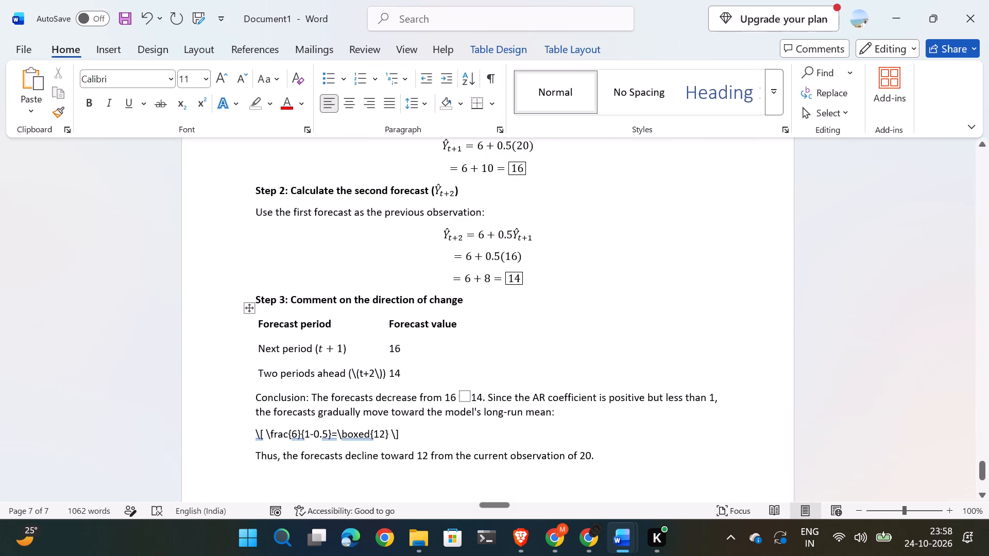
{"action": "key", "text": "Right"}
{"action": "key", "text": "shift+Left"}
{"action": "key", "text": "shift+Left"}
{"action": "key", "text": "shift+Left"}
{"action": "key", "text": "shift+Left"}
{"action": "key", "text": "shift+Left"}
{"action": "key", "text": "shift+Left"}
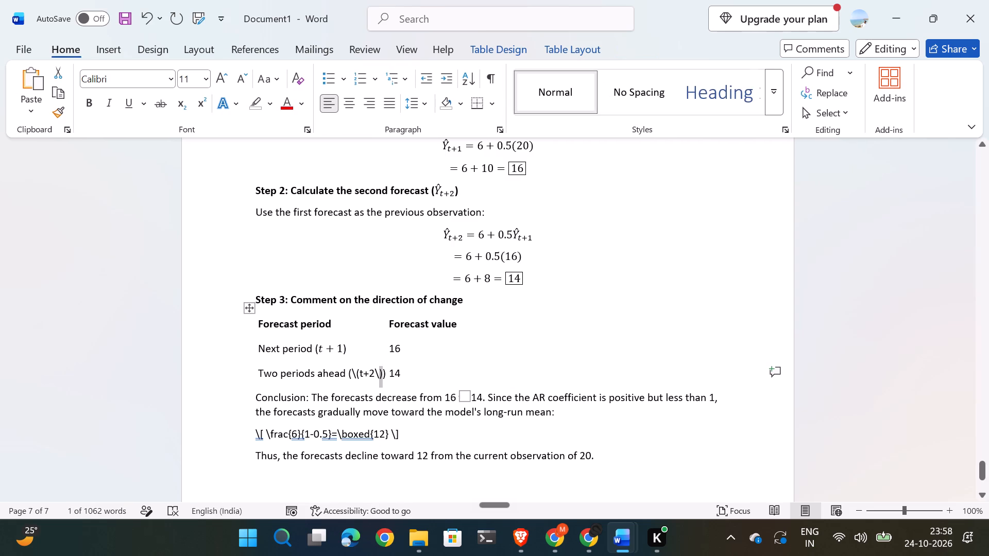
{"action": "key", "text": "shift+Left"}
{"action": "key", "text": "alt+equal"}
Apply the plain grid table style with borders around every cell to the whole forecast table.
{"action": "left_click", "coordinate": [250, 308]}
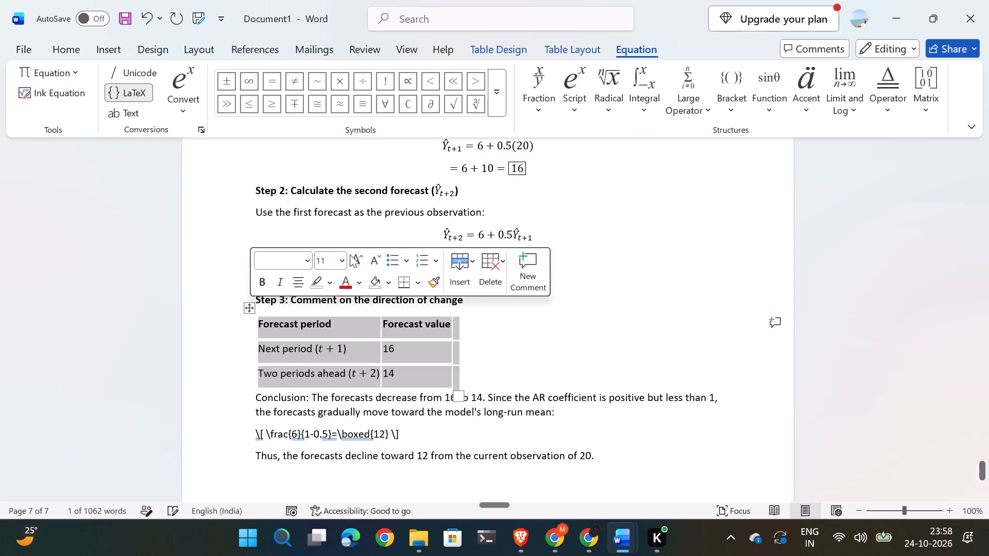
{"action": "left_click", "coordinate": [550, 44]}
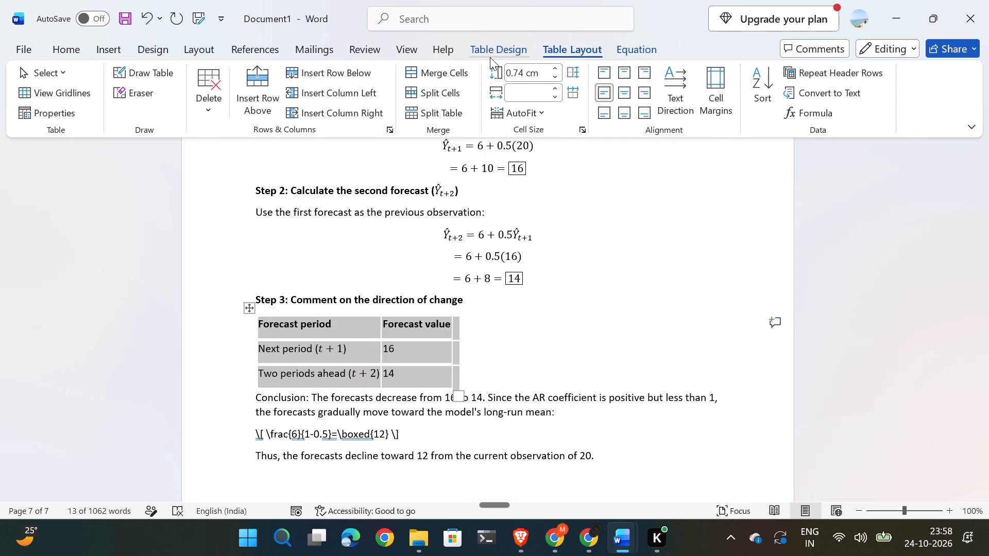
{"action": "left_click", "coordinate": [499, 55]}
{"action": "left_click", "coordinate": [232, 102]}
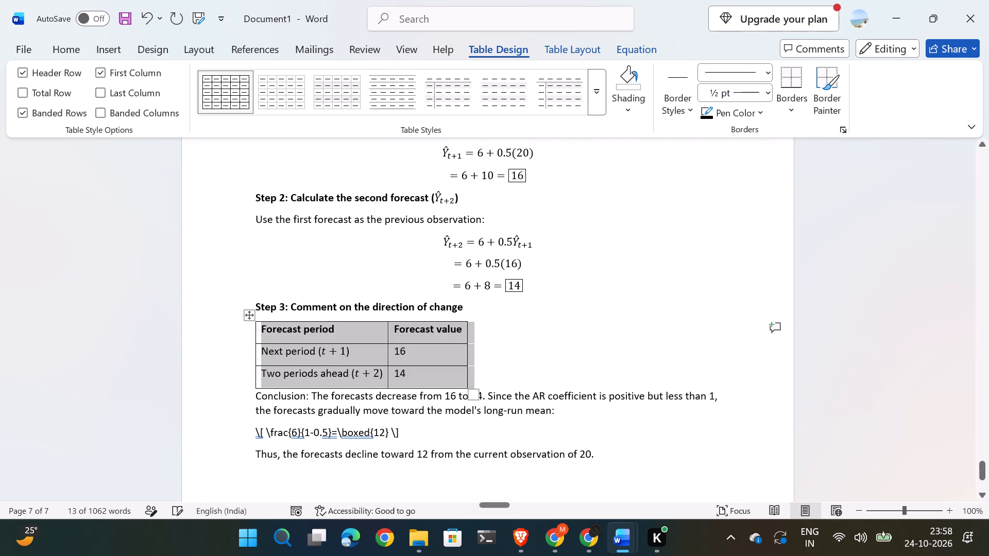
{"action": "left_click", "coordinate": [551, 361]}
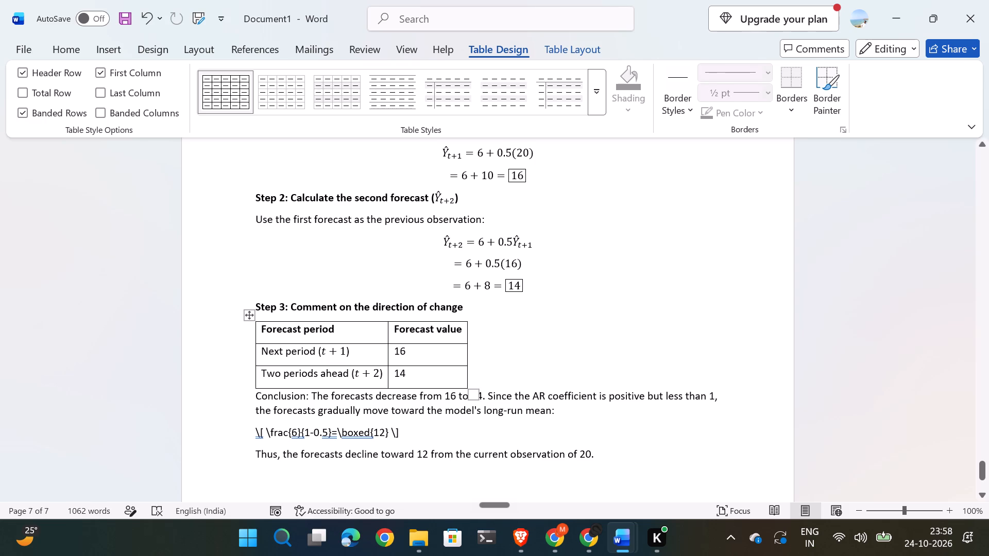
Convert the LaTeX line below the conclusion into the long-run mean equation 6/(1 − 0.5) = 12, with the 12 boxed.
{"action": "left_click_drag", "start_coordinate": [410, 434], "coordinate": [225, 433]}
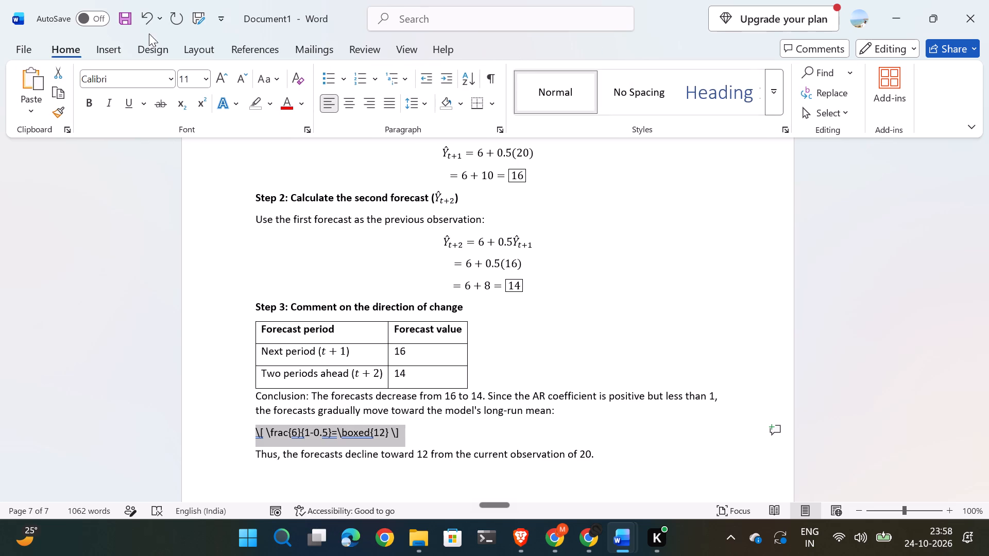
{"action": "left_click", "coordinate": [110, 47]}
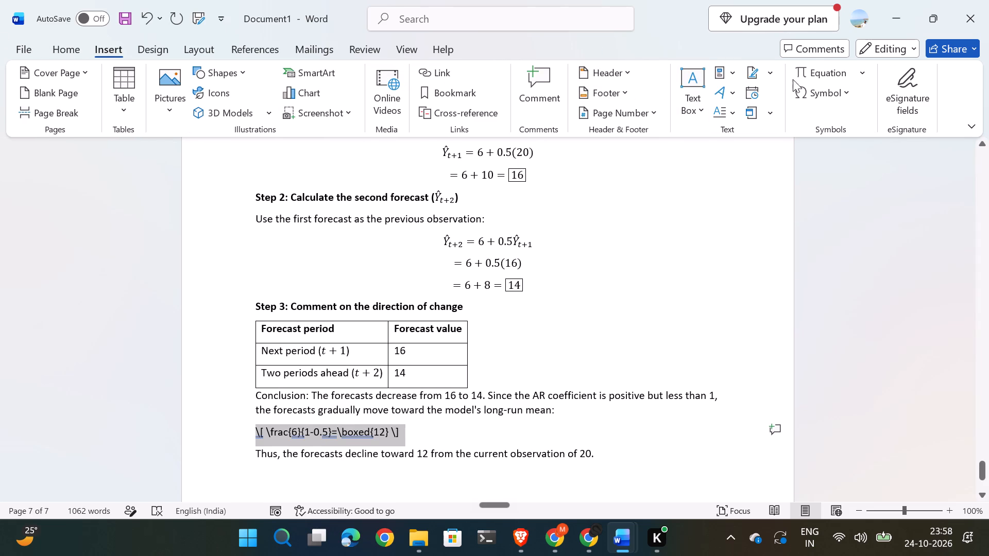
{"action": "left_click", "coordinate": [807, 74]}
{"action": "scroll", "coordinate": [644, 466], "scroll_direction": "down", "scroll_amount": 4}
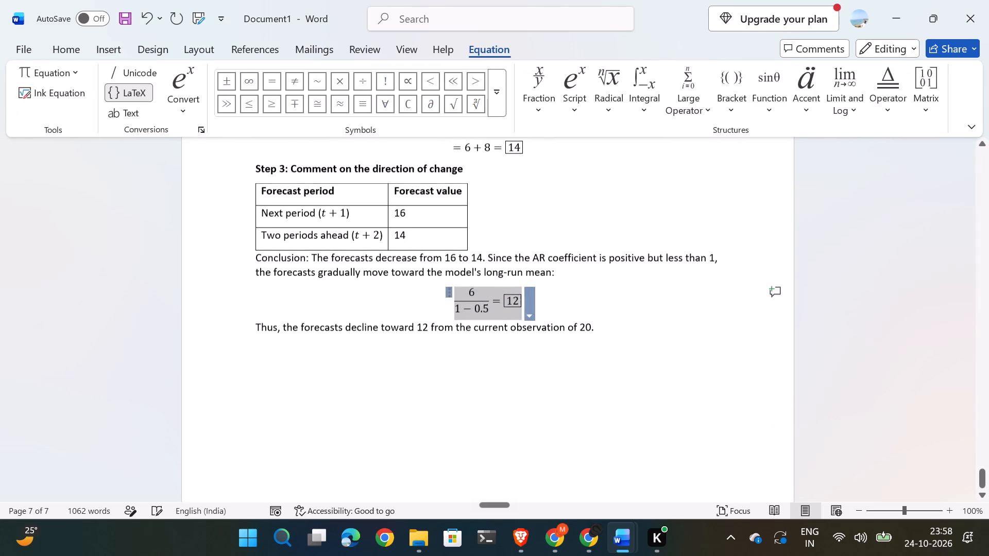
Add five blank lines after the answer's closing sentence "Thus, the forecasts decline toward 12 from the current observation of 20.".
{"action": "left_click", "coordinate": [611, 311]}
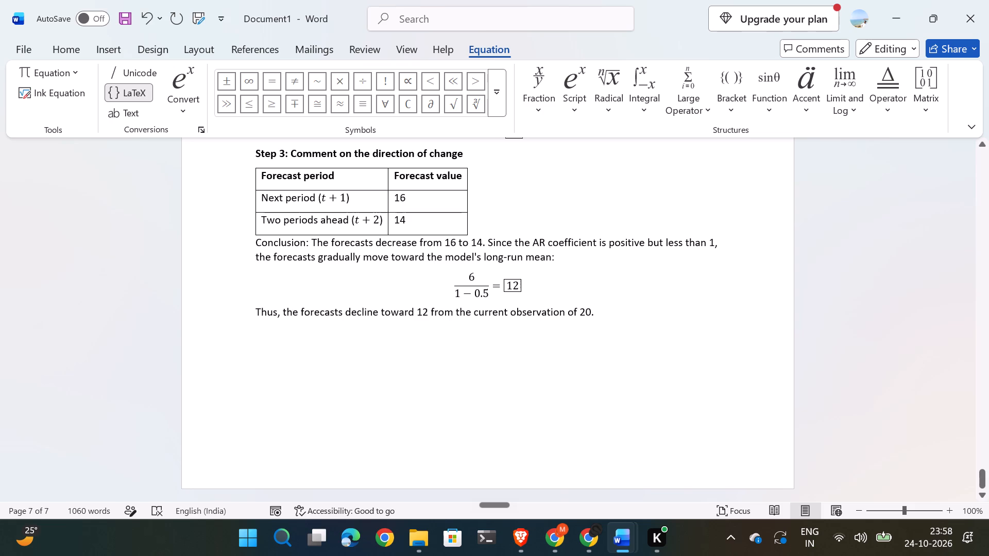
{"action": "key", "text": "Return"}
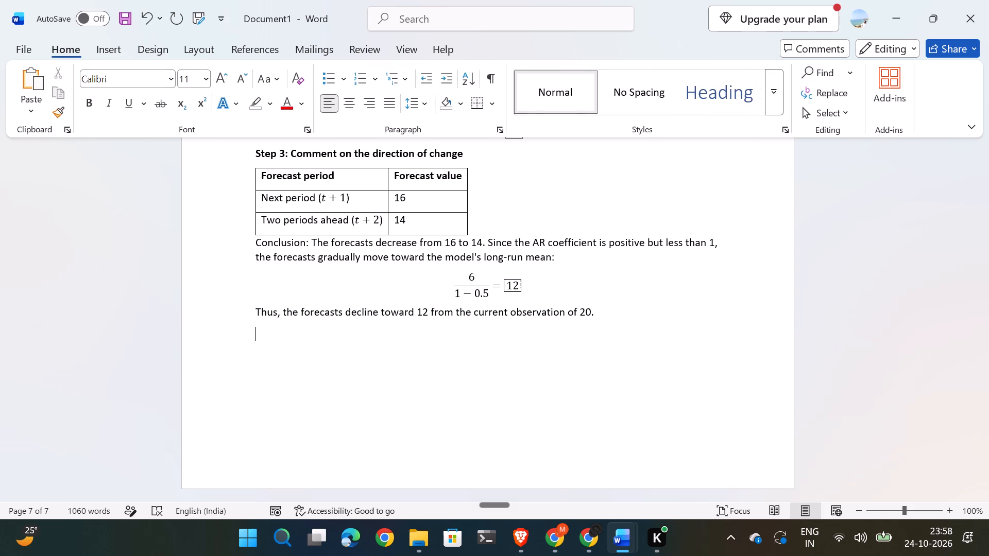
{"action": "scroll", "coordinate": [612, 310], "scroll_direction": "up", "scroll_amount": 3}
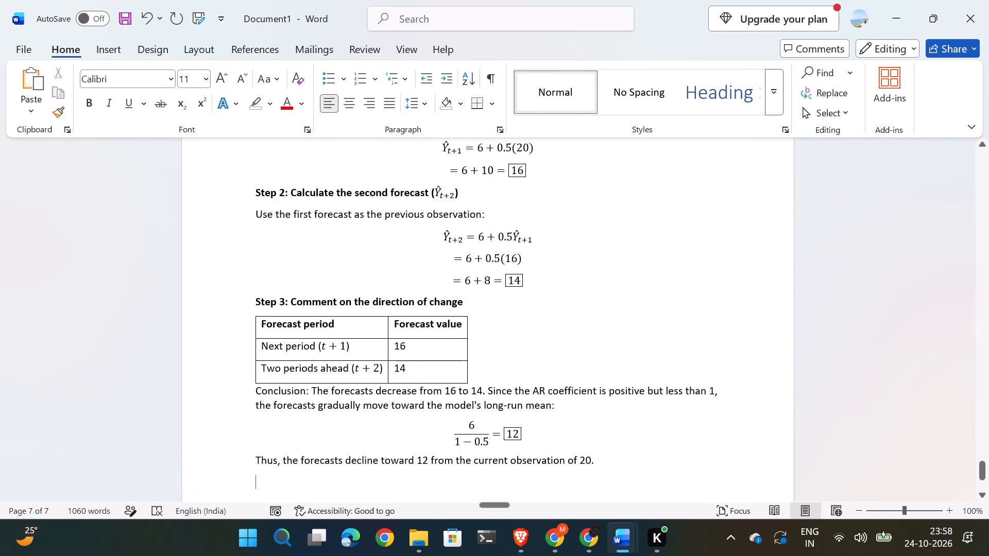
{"action": "scroll", "coordinate": [612, 310], "scroll_direction": "up", "scroll_amount": 11}
{"action": "scroll", "coordinate": [612, 310], "scroll_direction": "down", "scroll_amount": 6}
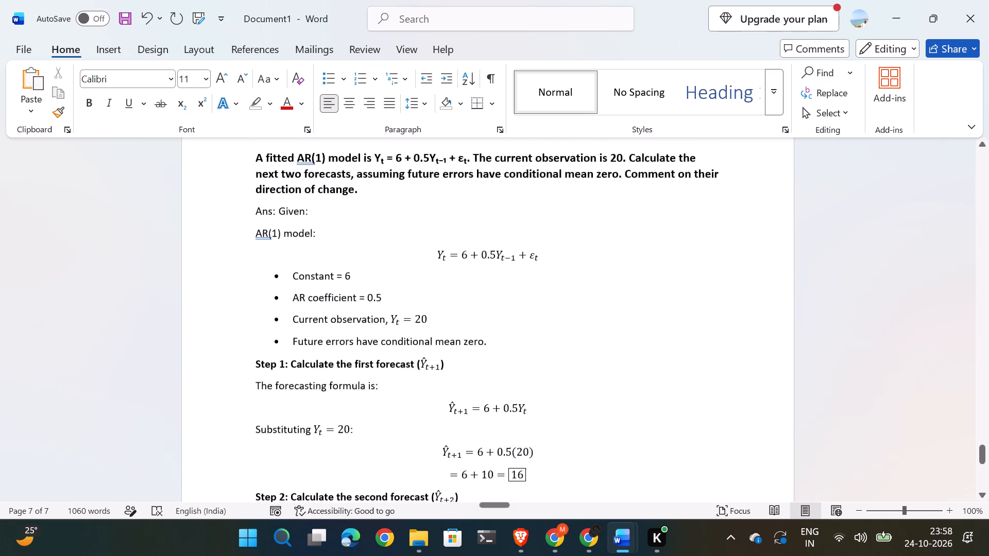
{"action": "scroll", "coordinate": [612, 310], "scroll_direction": "down", "scroll_amount": 9}
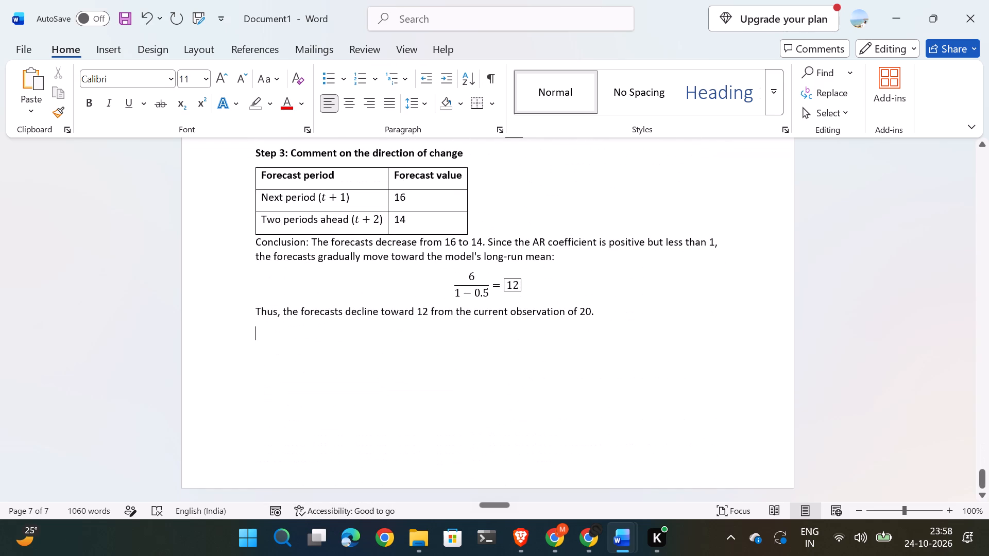